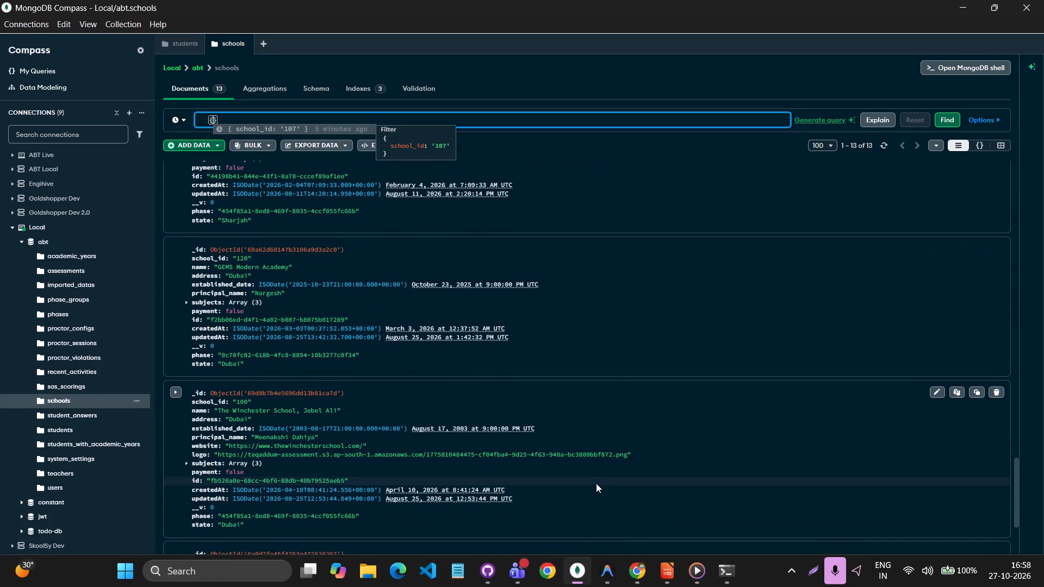
Fill the schools collection's query filter with the recent query { school_id: "107" }.
scroll(596, 483, "up", 3)
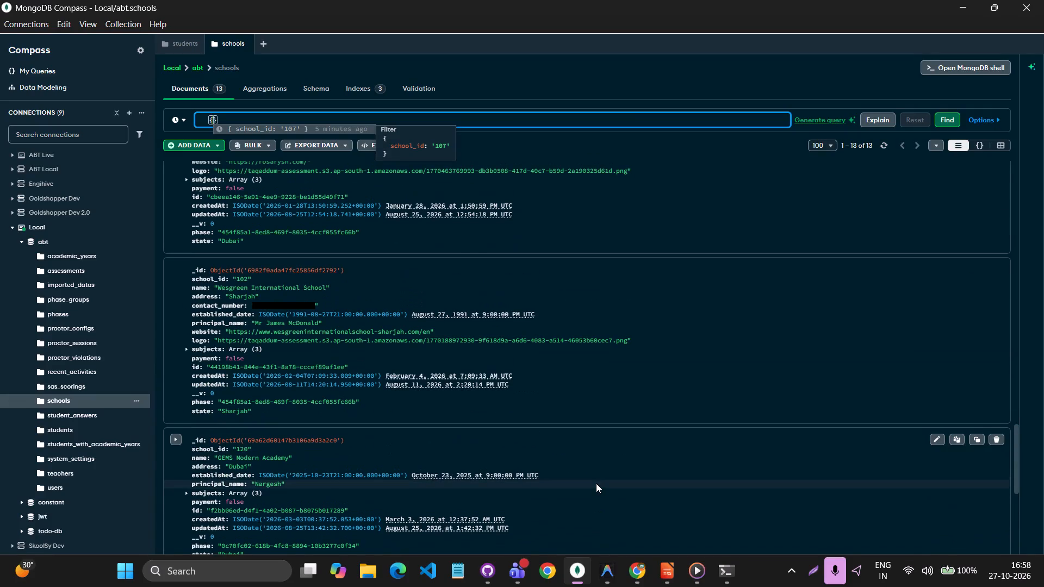
left_click(300, 127)
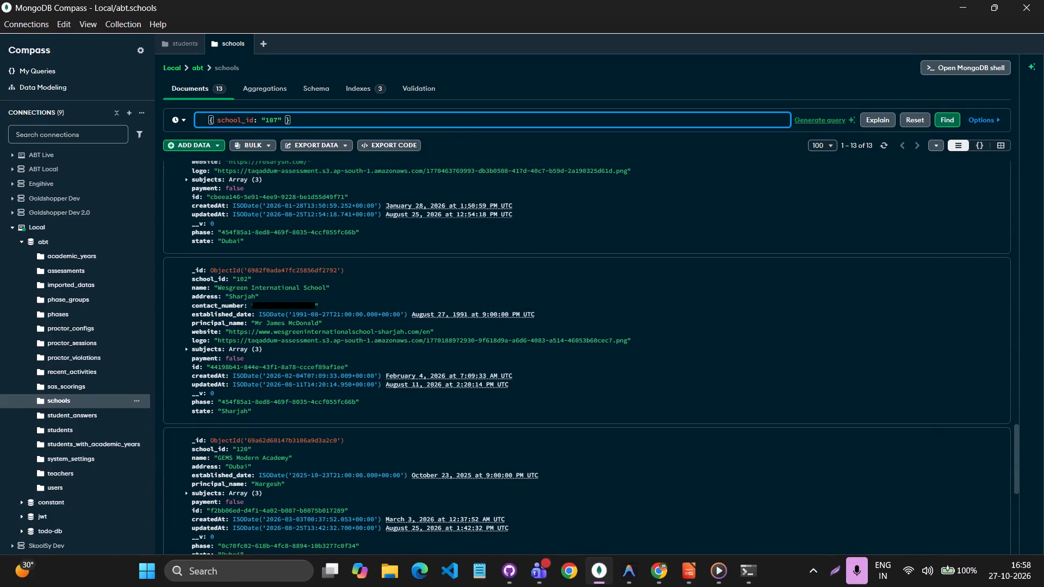
Switch to the open students collection and examine the student documents at the end of the list filtered by school_id "107".
left_click(184, 48)
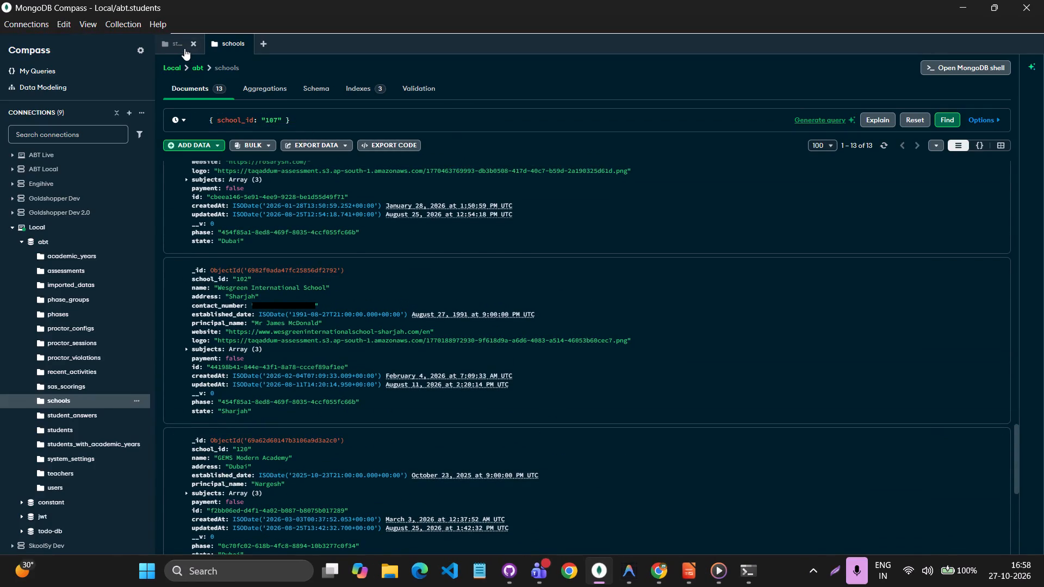
scroll(453, 302, "down", 1)
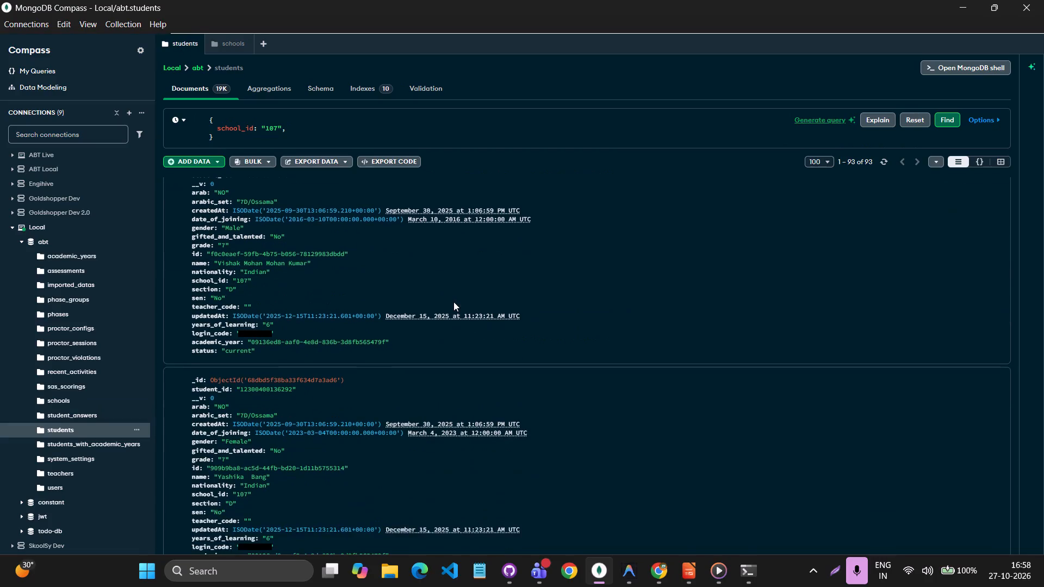
scroll(453, 302, "down", 12)
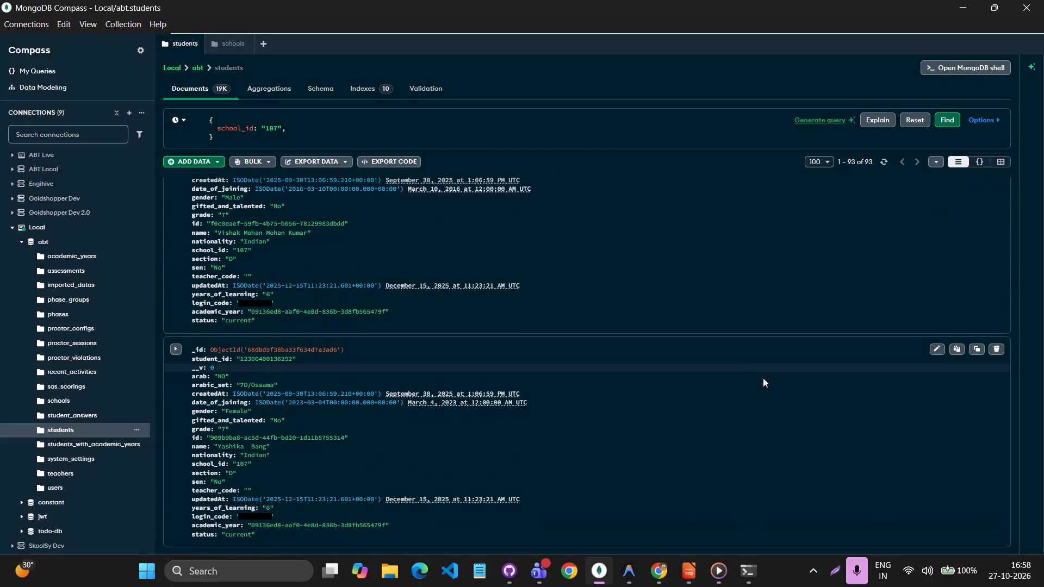
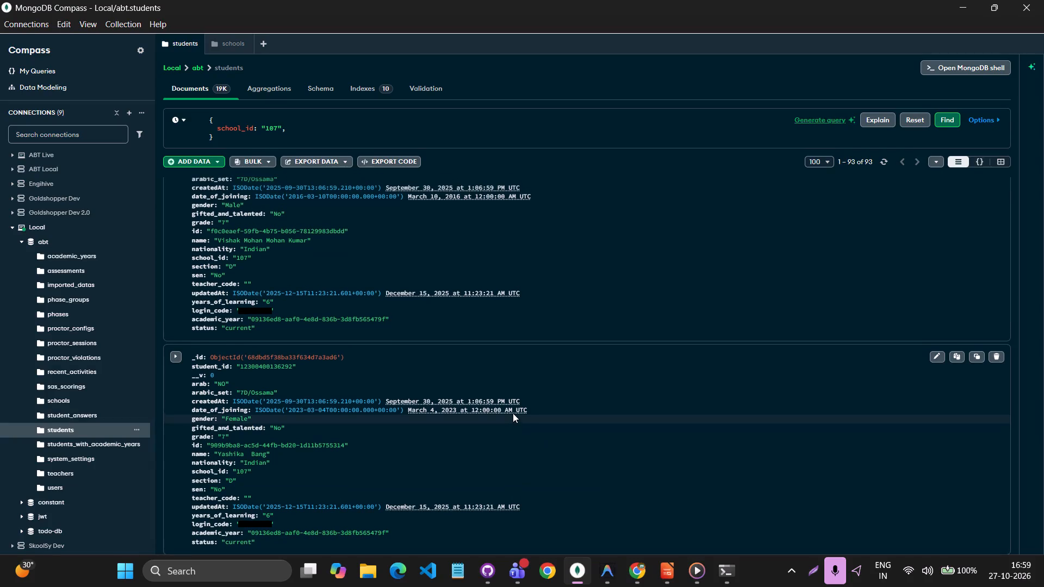
Review the student documents filtered by school_id "107", working backwards from the last record through the preceding ones.
scroll(513, 413, "up", 2)
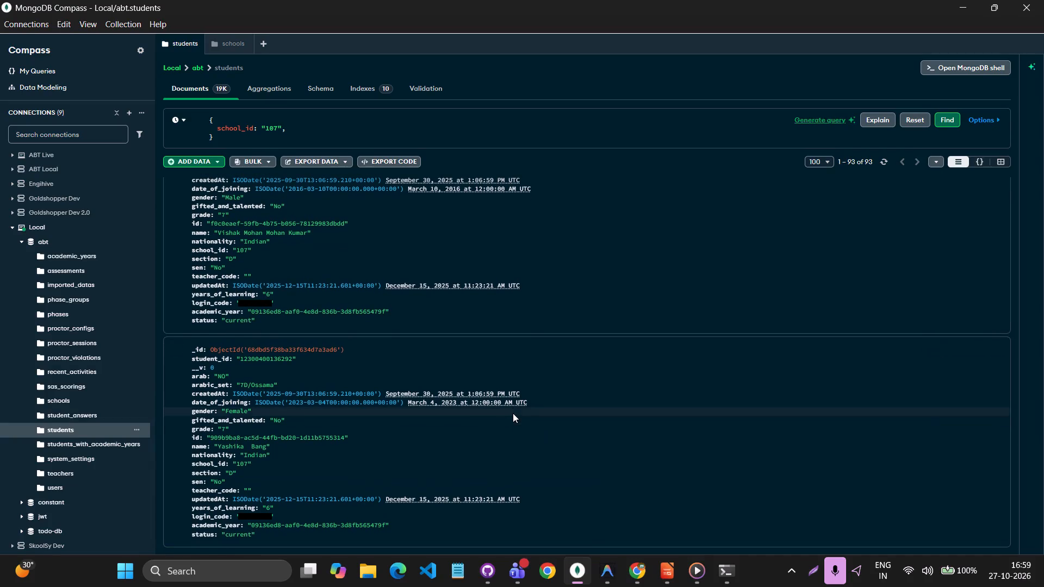
scroll(513, 413, "up", 1)
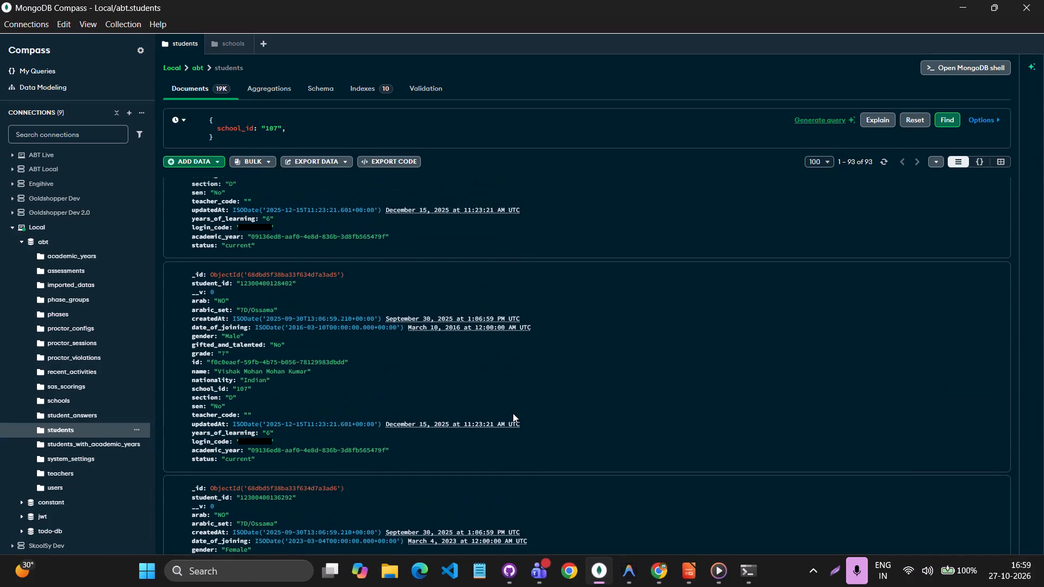
scroll(513, 413, "up", 1)
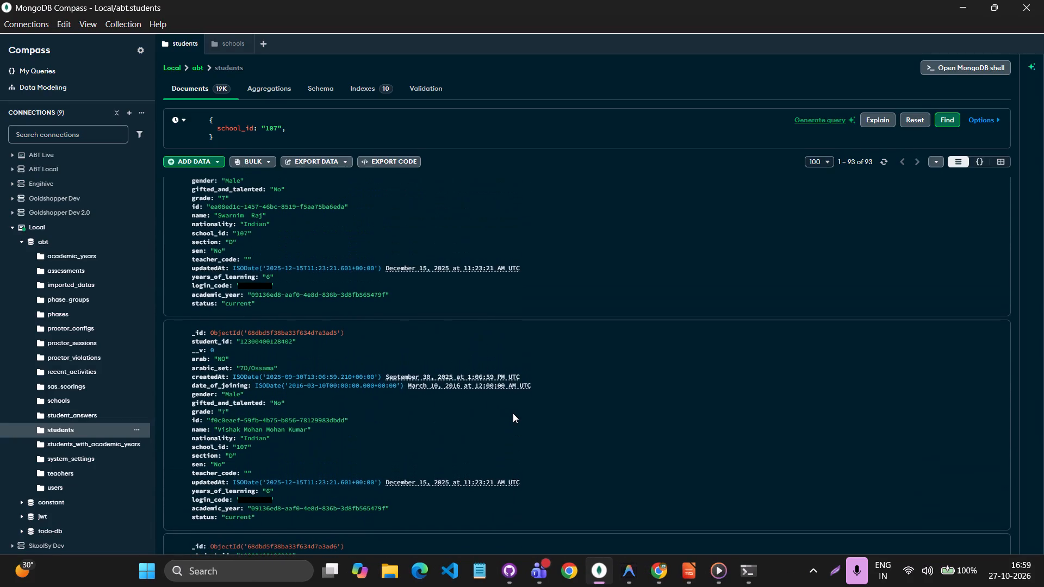
scroll(513, 413, "up", 3)
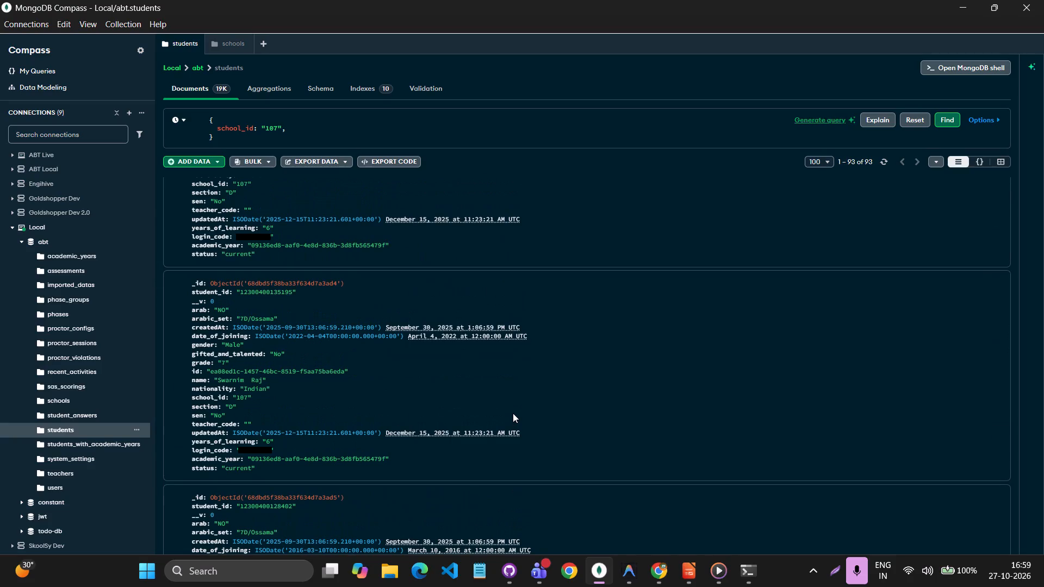
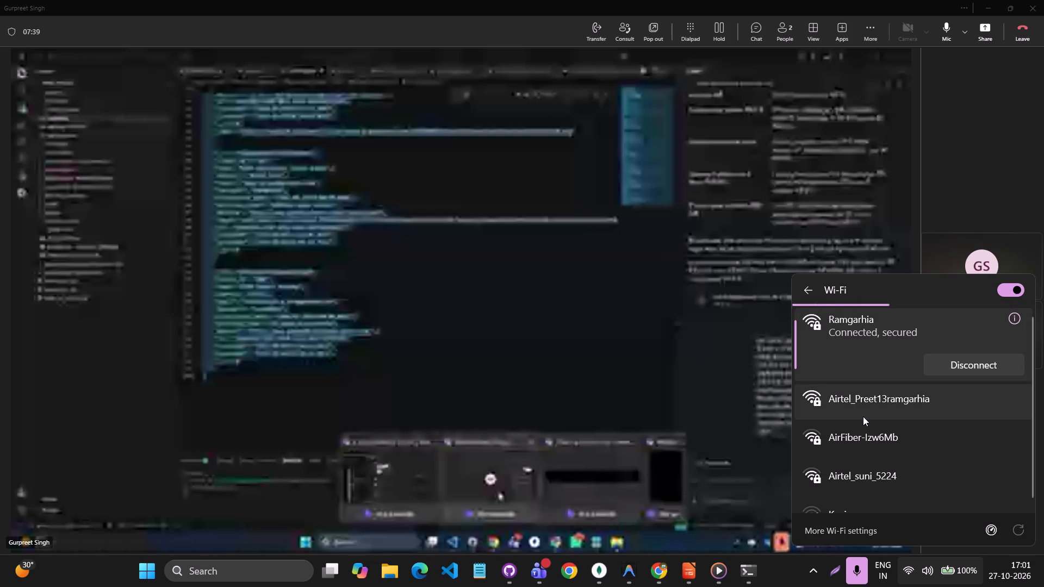
Look through the list of available Wi-Fi networks down to its end.
scroll(863, 416, "down", 6)
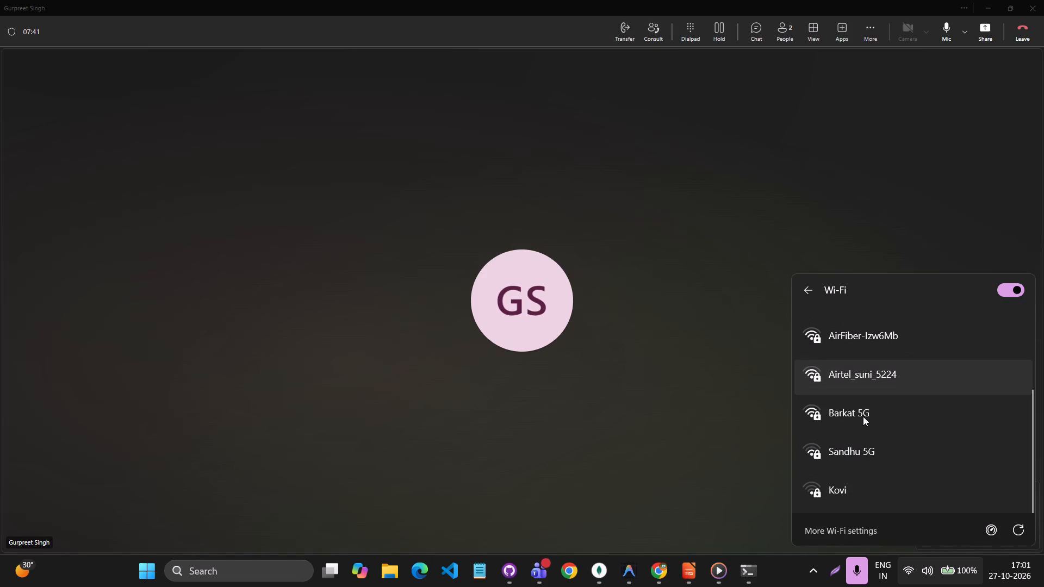
scroll(863, 416, "up", 4)
scroll(863, 416, "down", 4)
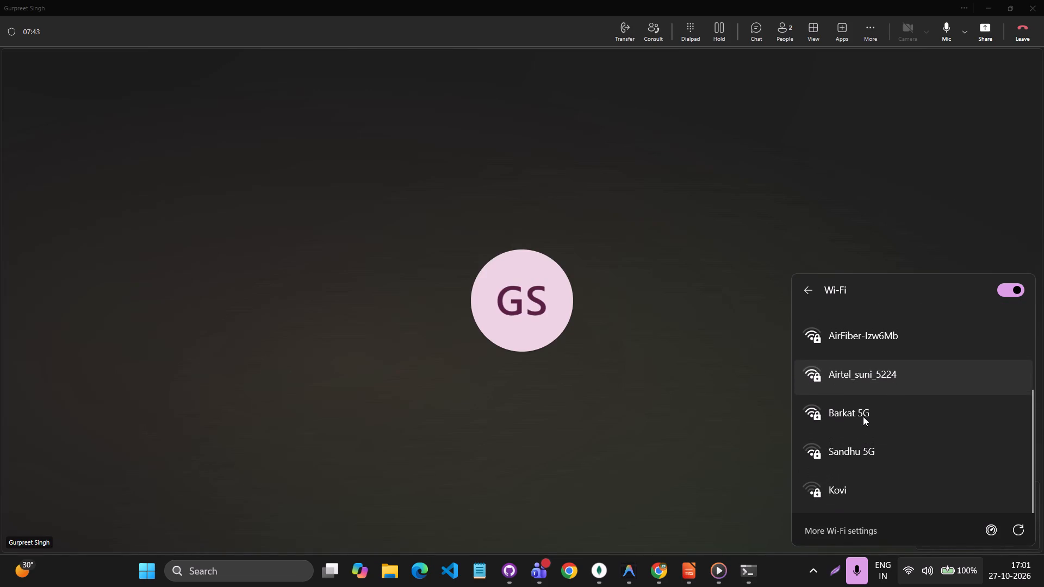
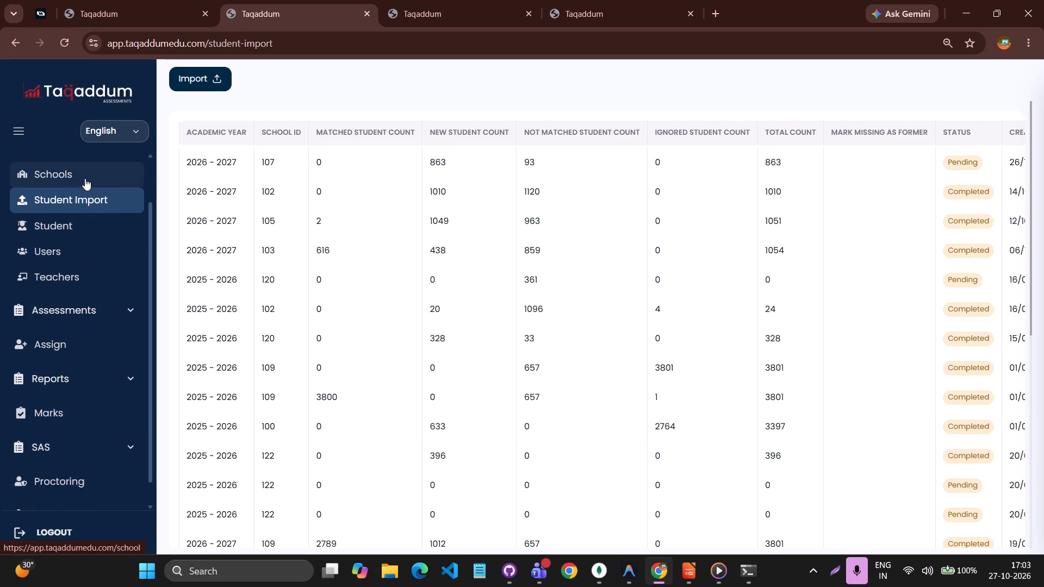
Open the Taqaddum Schools list in a separate browser tab and look through the listed schools, including school ID 107.
left_click(101, 191)
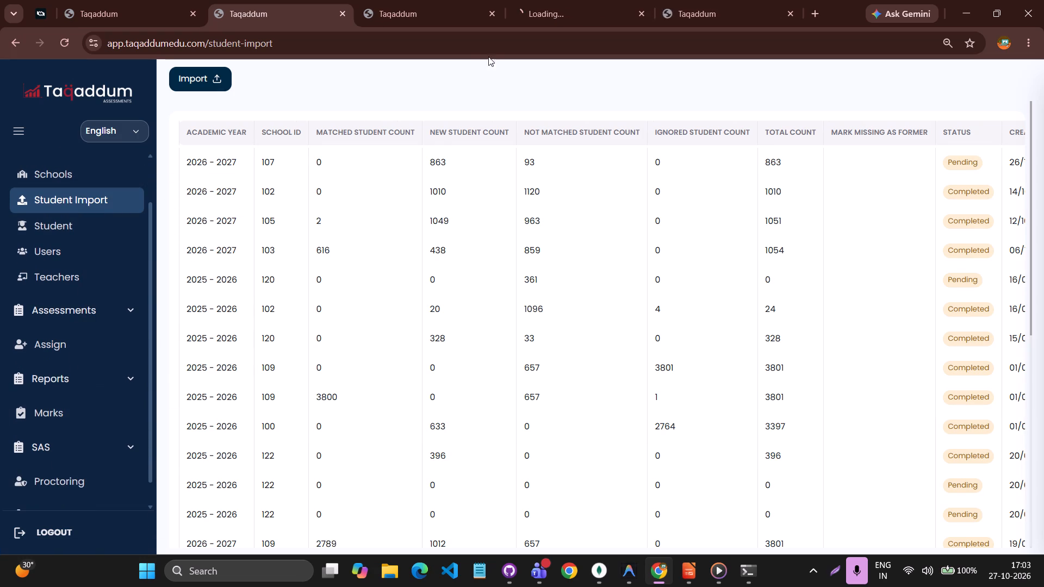
left_click(554, 13)
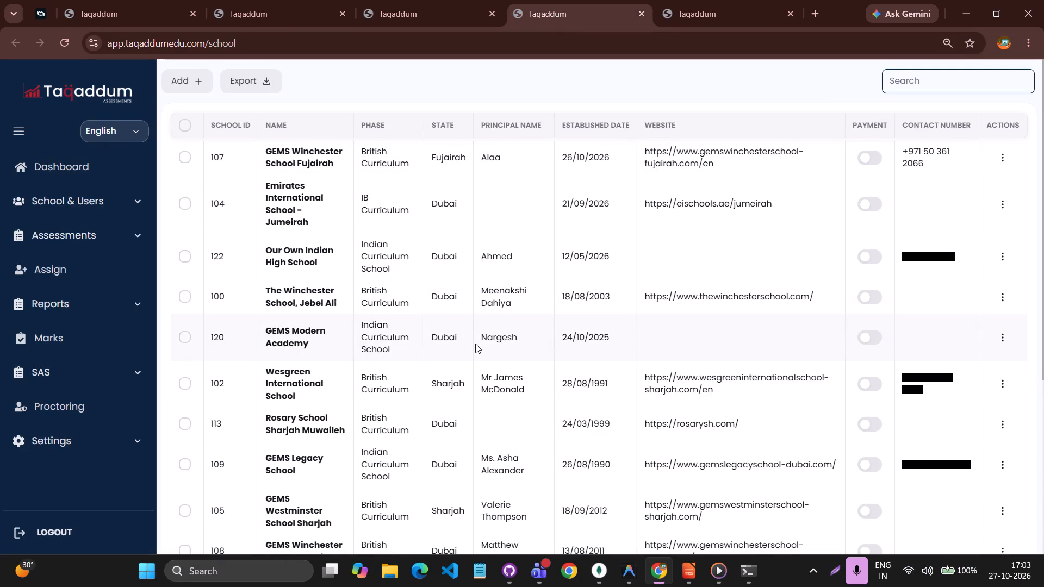
scroll(475, 344, "down", 1)
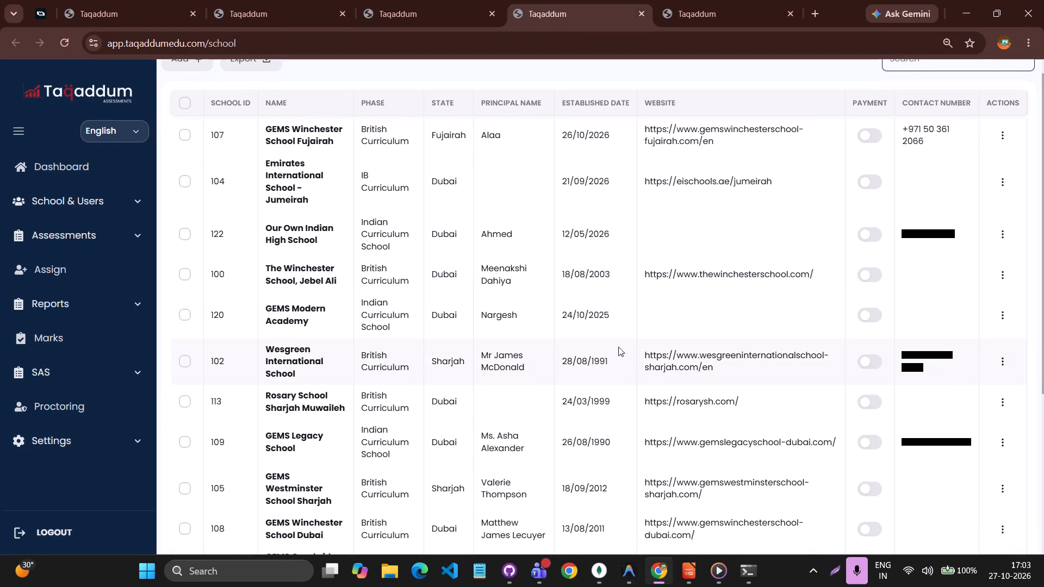
left_click(385, 3)
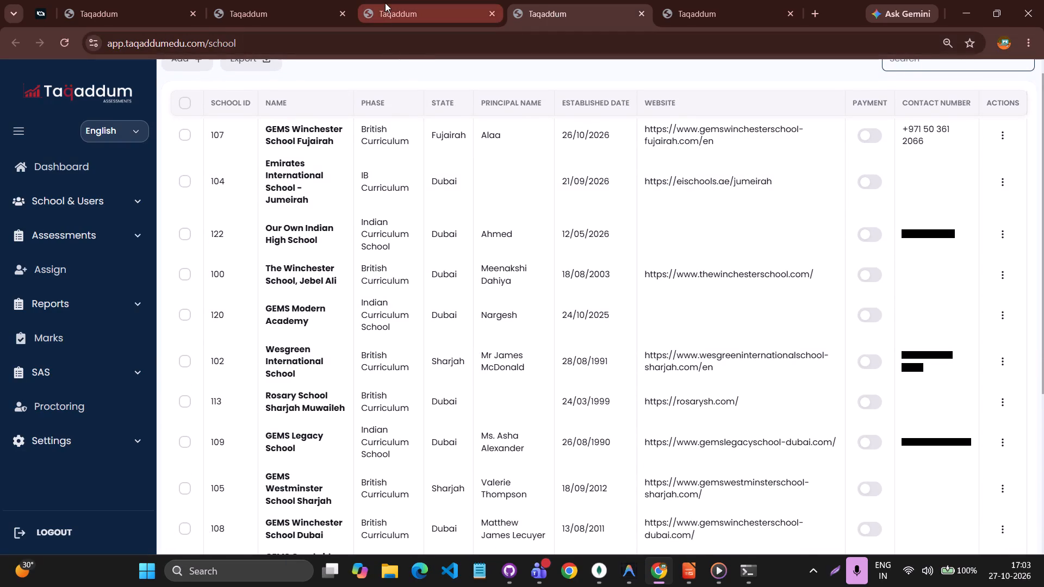
left_click(586, 20)
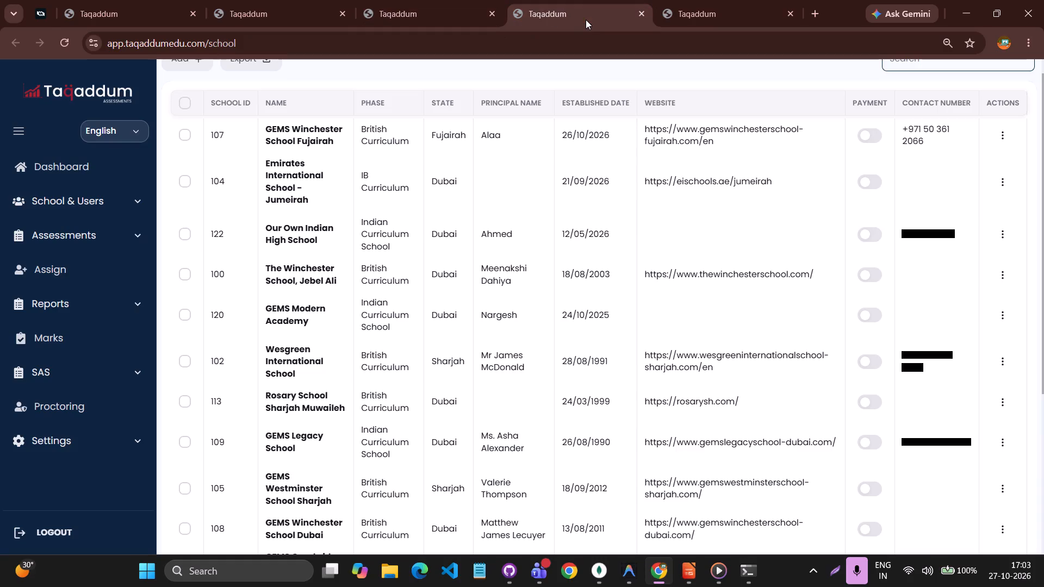
Switch to the browser tab with the Taqaddum student list to view the student records.
left_click(442, 4)
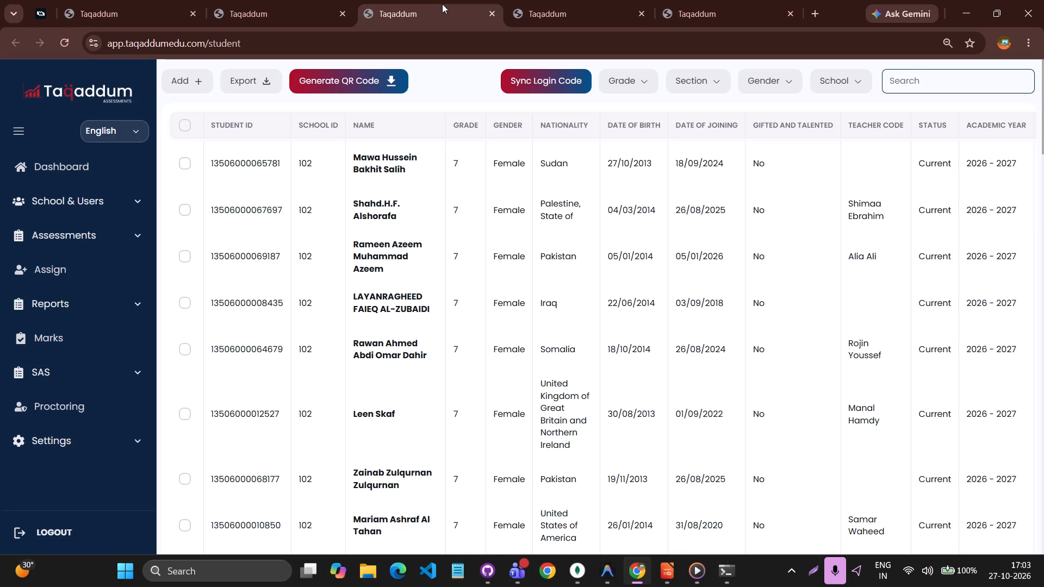
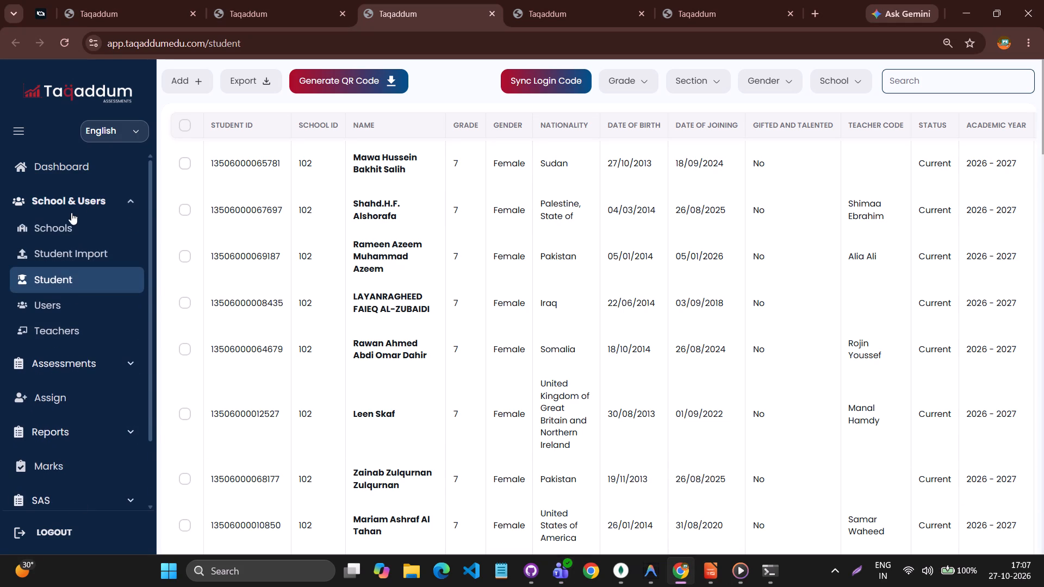
Open the Schools list in the Taqaddum site.
left_click(69, 222)
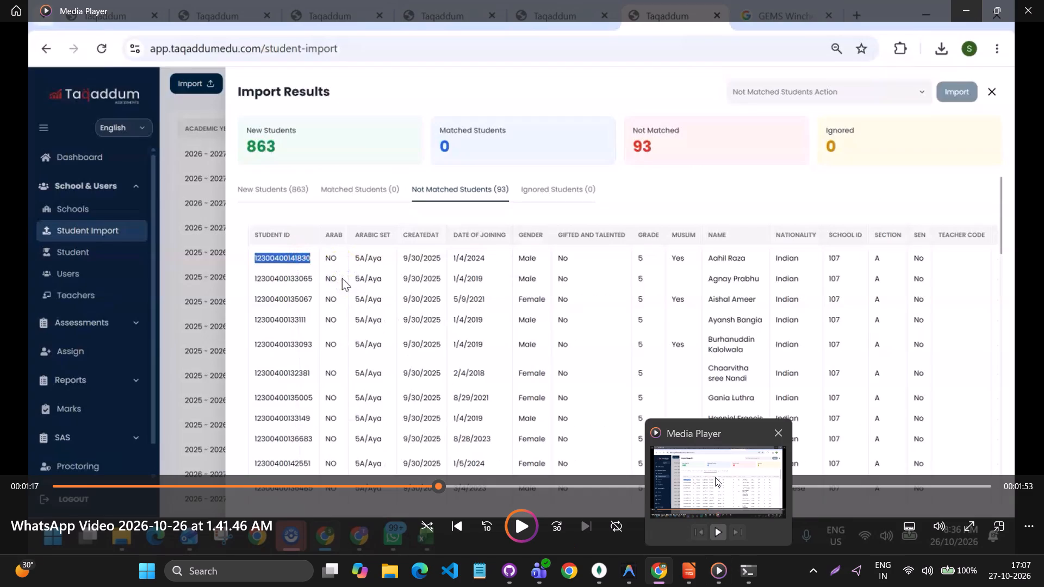
Switch to the WhatsApp video in Media Player and briefly play it at the Not Matched Students import results for school ID 107.
left_click(715, 477)
left_click(627, 349)
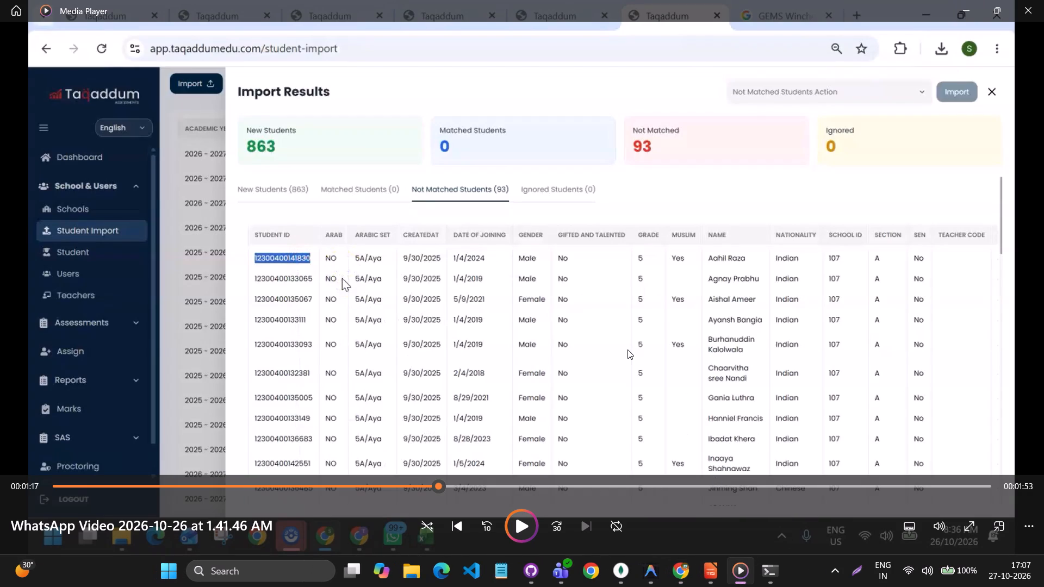
left_click(548, 293)
left_click(548, 293)
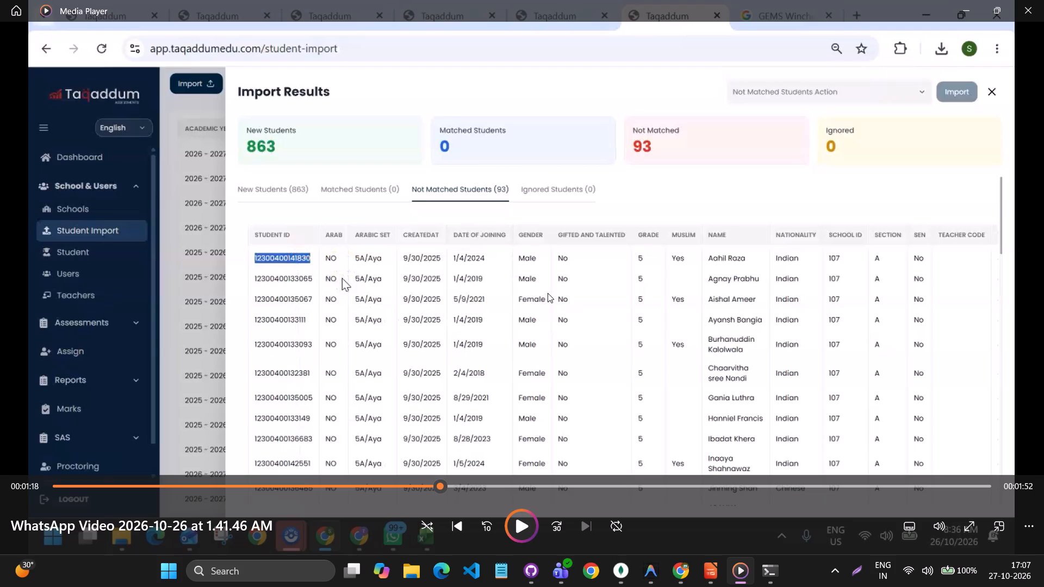
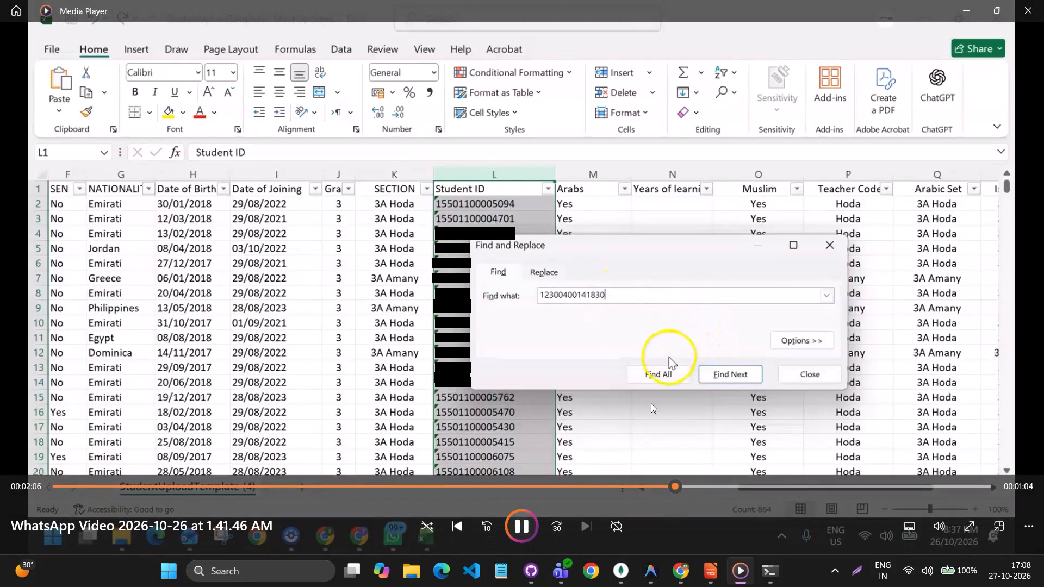
Skim through the remainder of the WhatsApp video showing the school 107 student import, and close the video.
left_click_drag(682, 482, 723, 484)
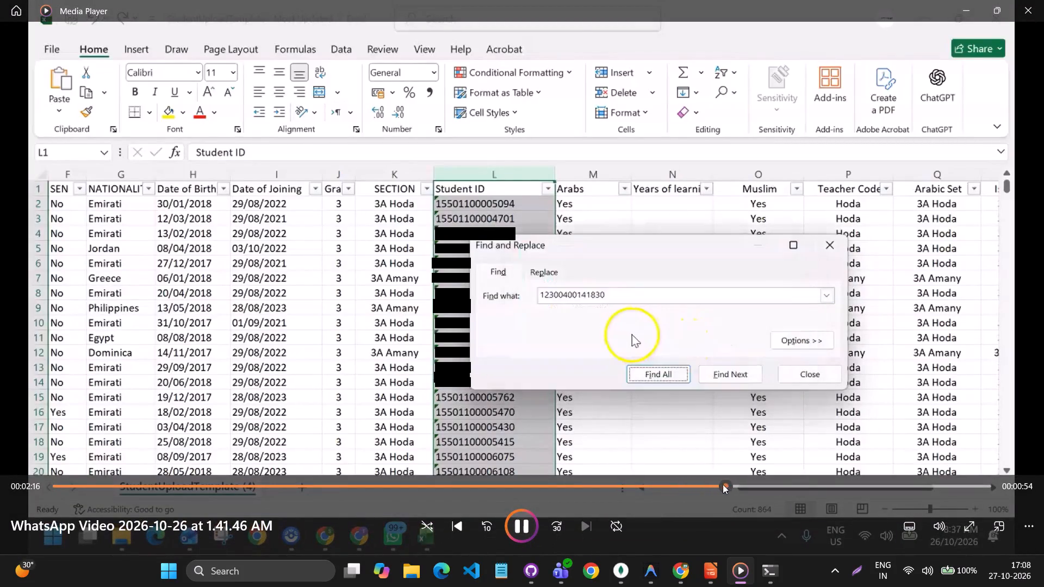
left_click_drag(723, 484, 731, 484)
left_click_drag(731, 484, 752, 484)
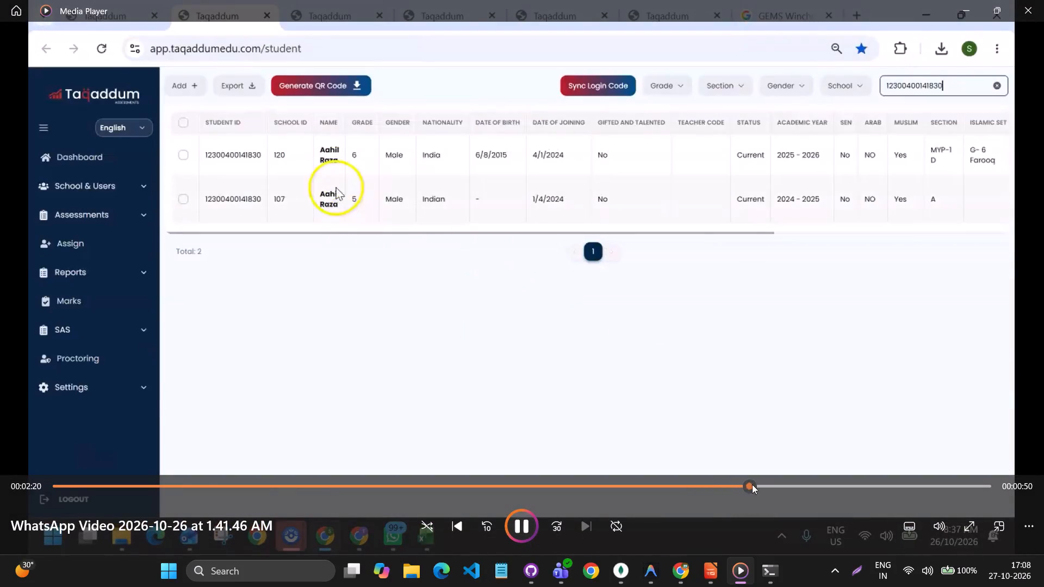
left_click_drag(752, 484, 842, 480)
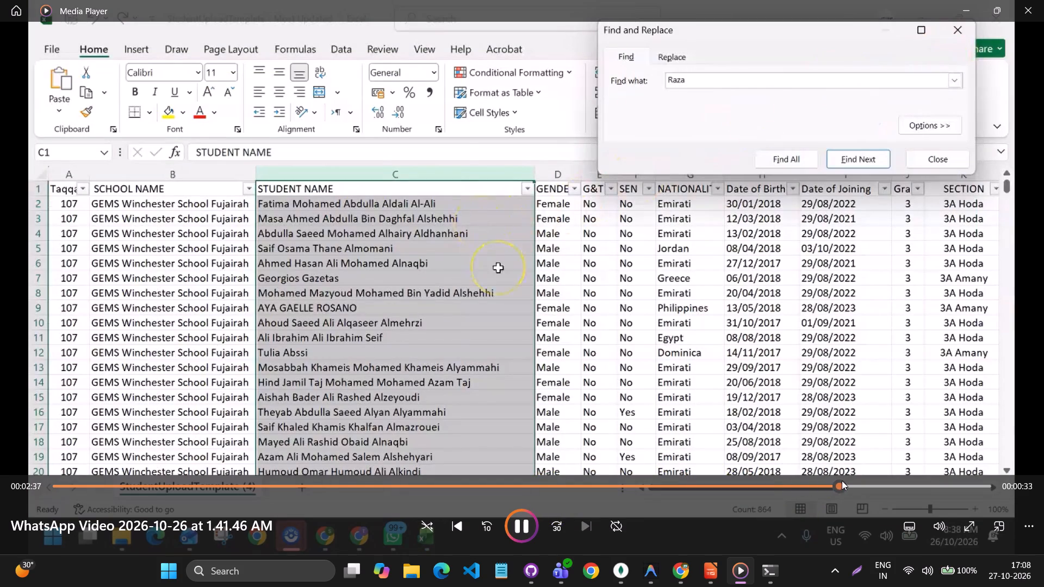
left_click_drag(842, 480, 930, 479)
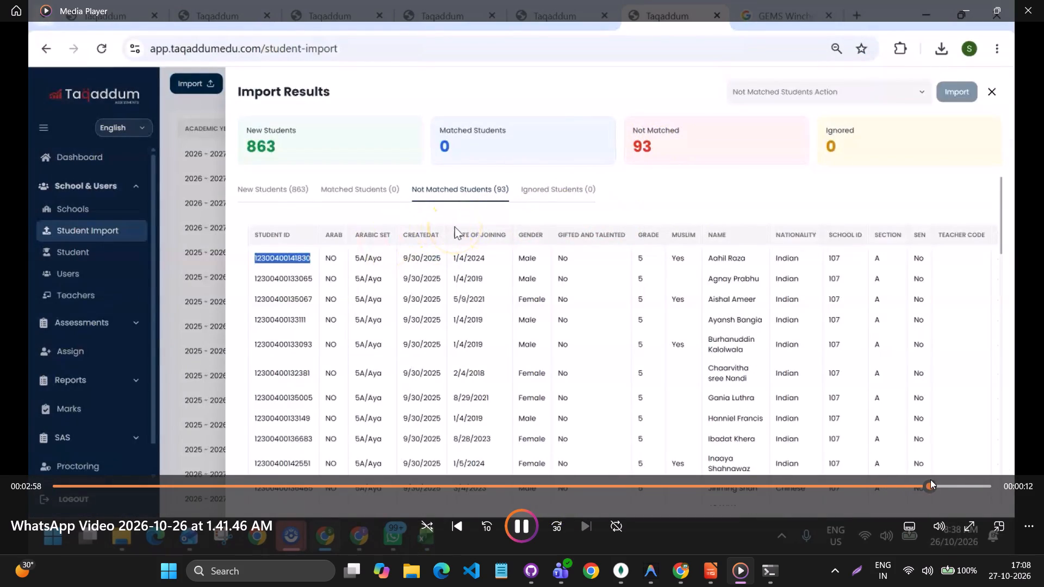
left_click_drag(930, 479, 984, 478)
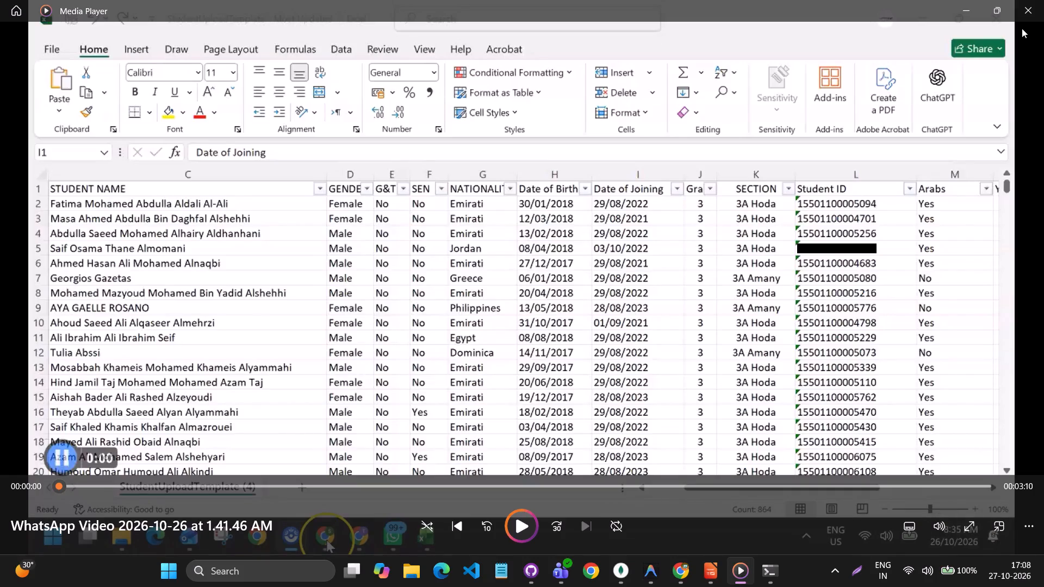
left_click(1027, 15)
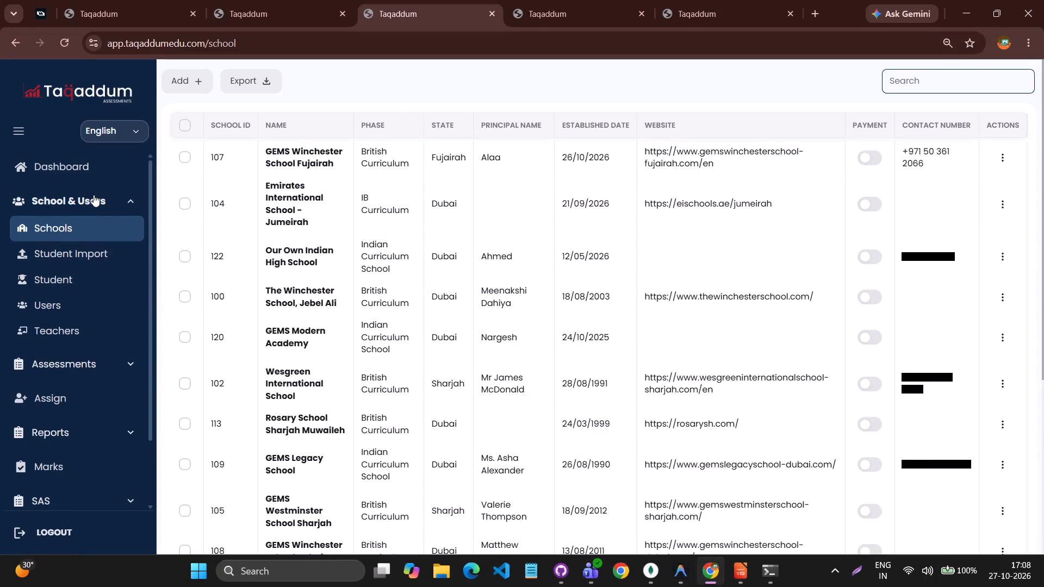
Delete the 2026 - 2027 student import record for school ID 107 created on 26/10/2026, confirming with the text CONFIRMATION.
left_click(88, 249)
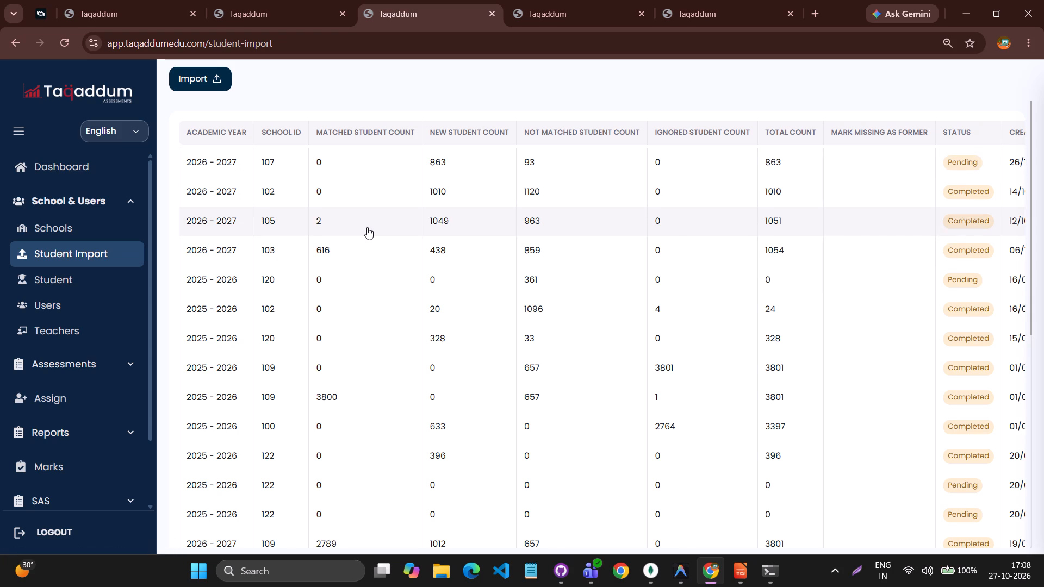
scroll(367, 227, "left", 1)
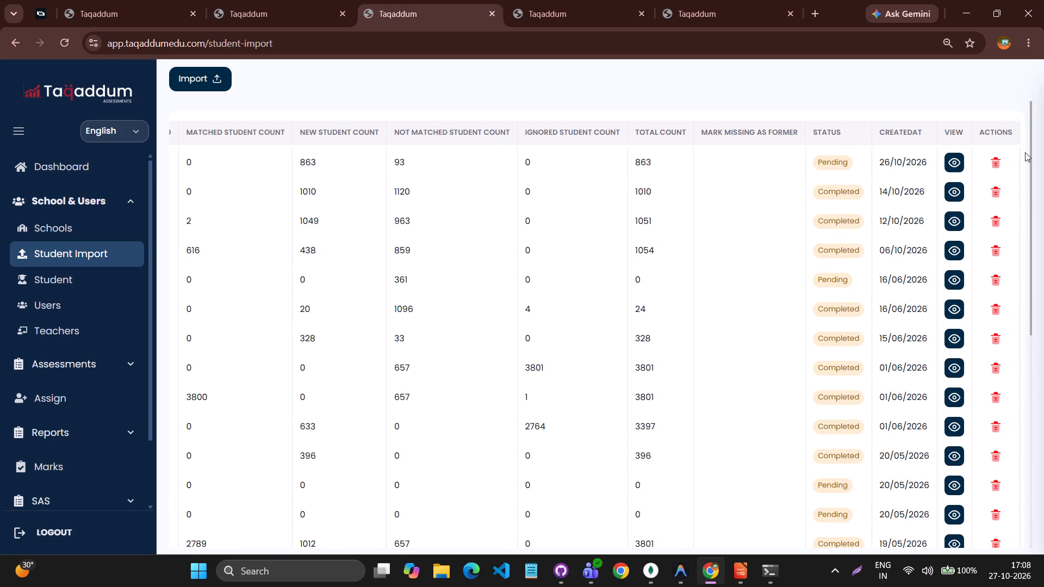
left_click(996, 160)
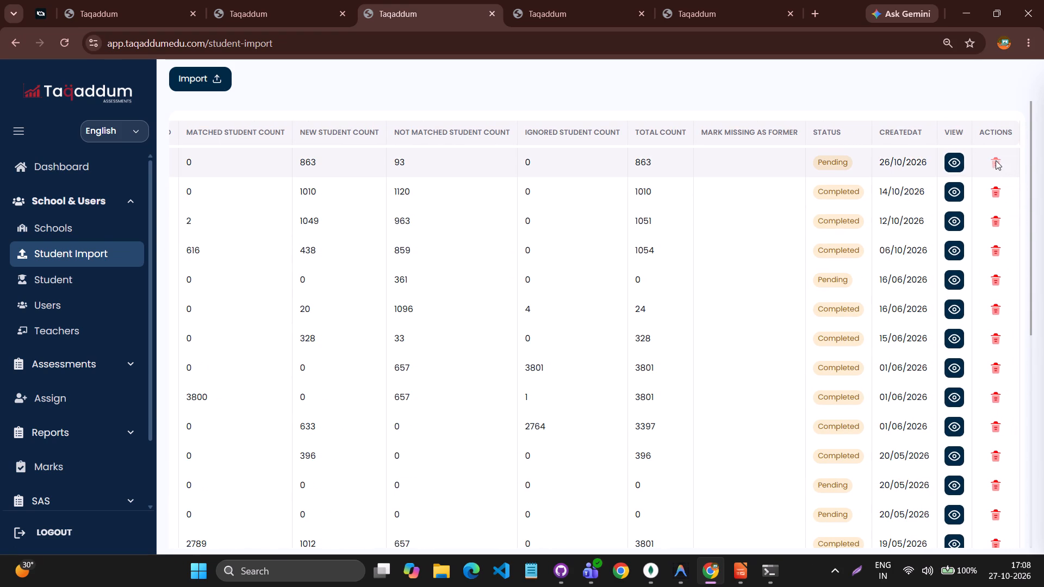
double_click(530, 336)
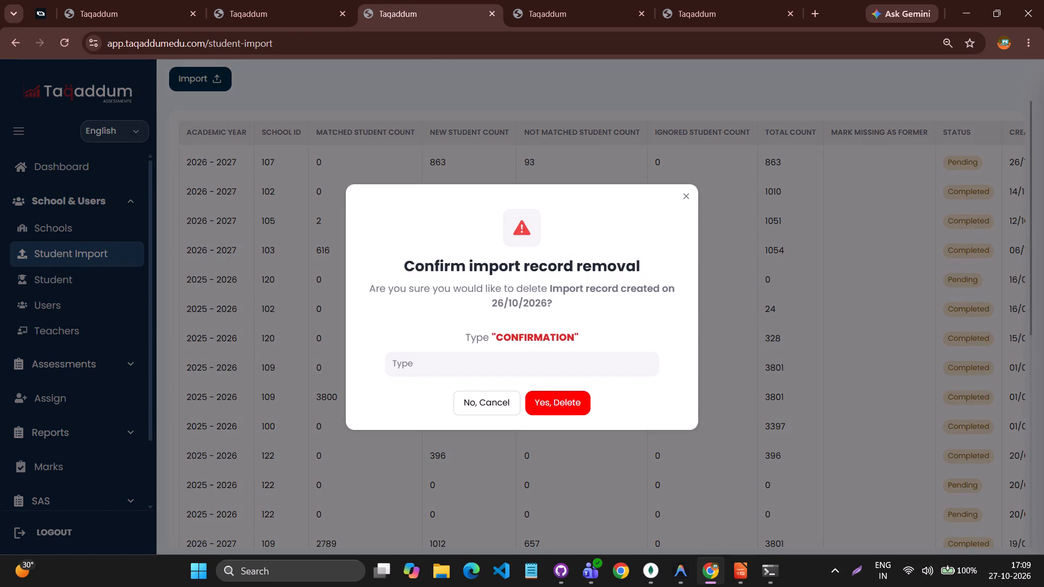
key("ctrl+c")
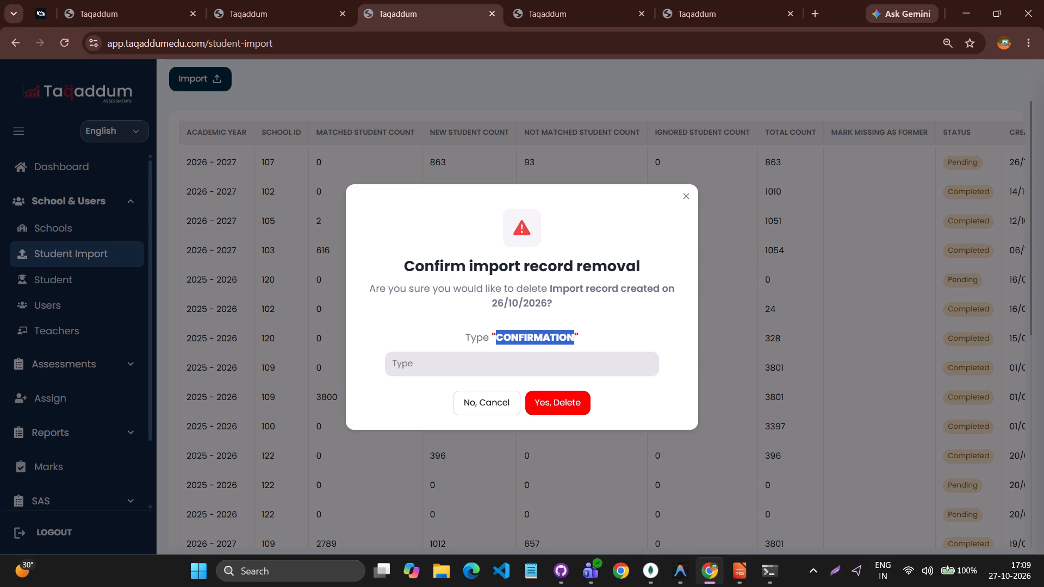
left_click(521, 370)
key("ctrl+v")
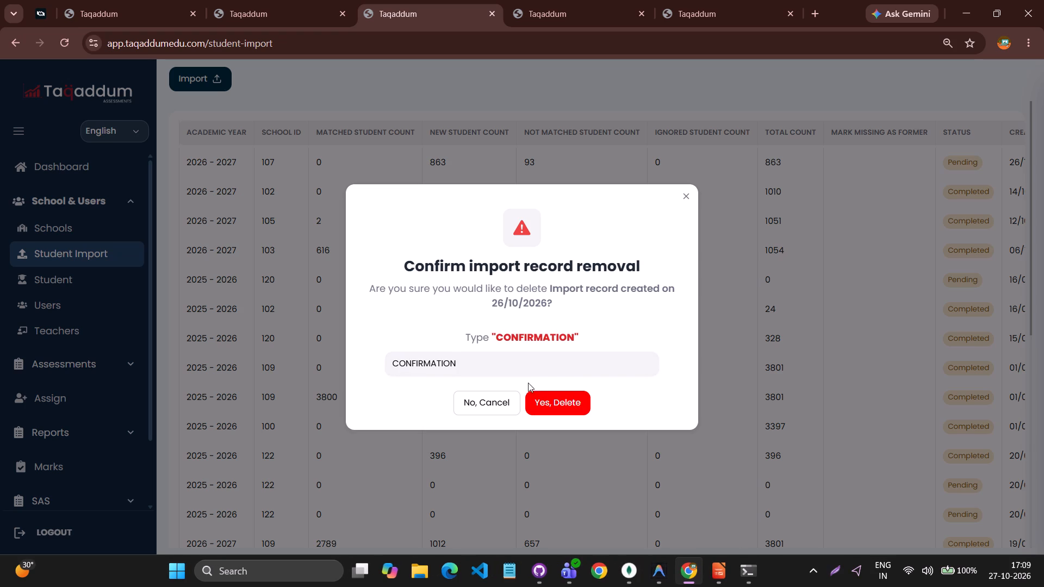
left_click(542, 402)
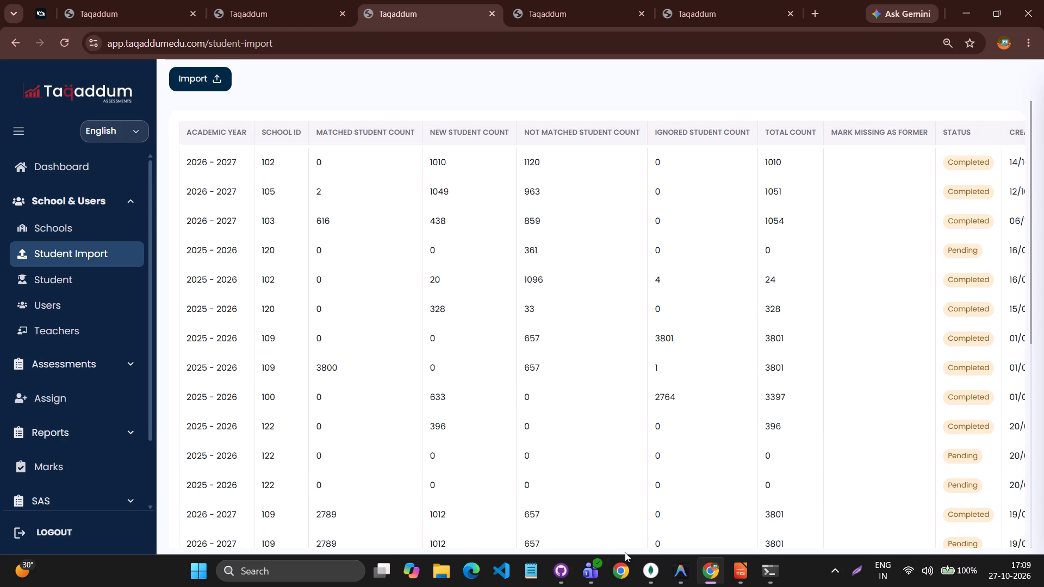
Switch to MongoDB Compass, connect to ABT Live, and filter the students collection in its abt database by school_id "107".
left_click(635, 491)
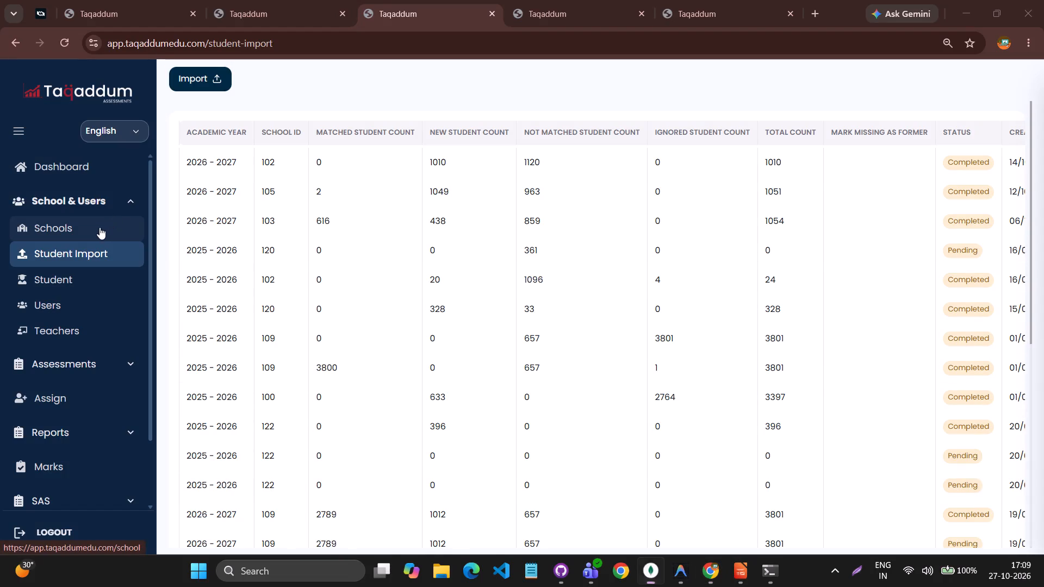
left_click(641, 575)
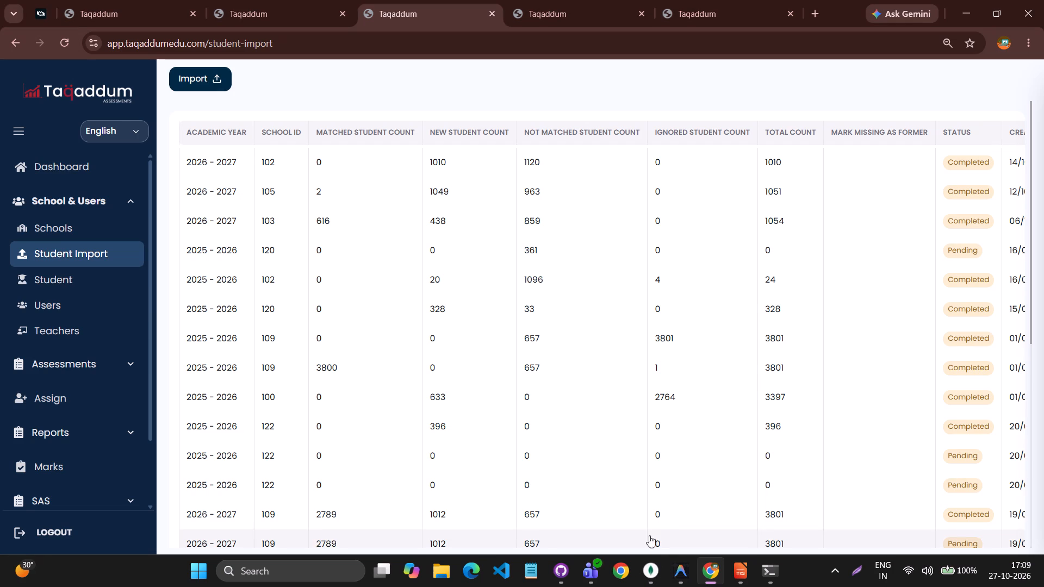
left_click(645, 565)
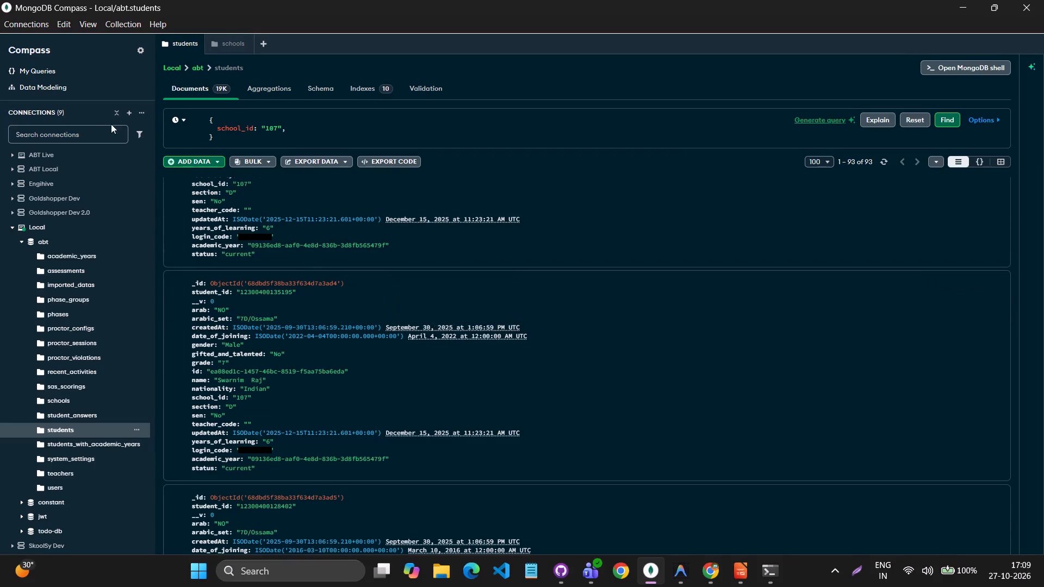
left_click(93, 153)
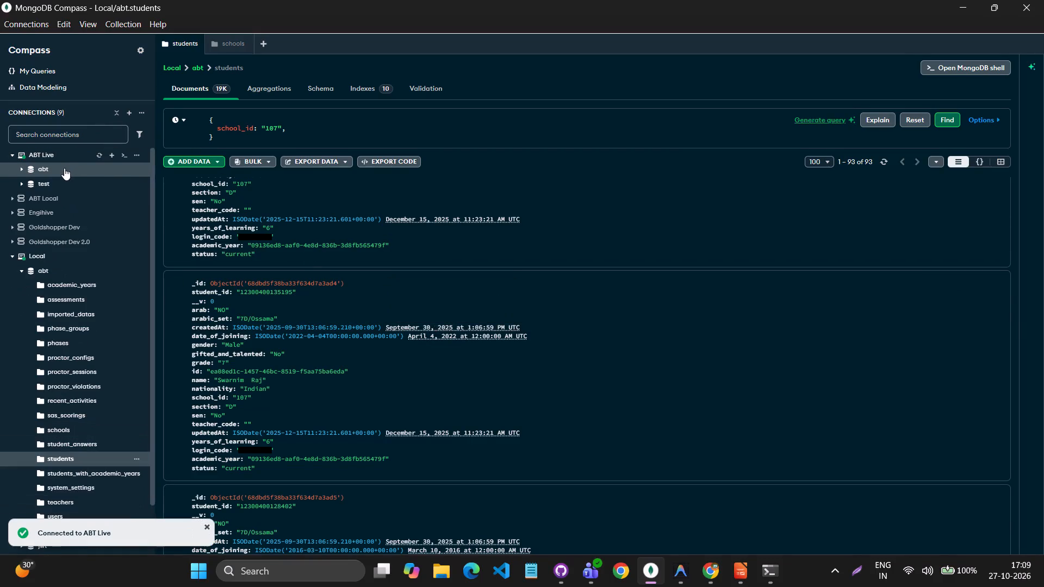
left_click(63, 169)
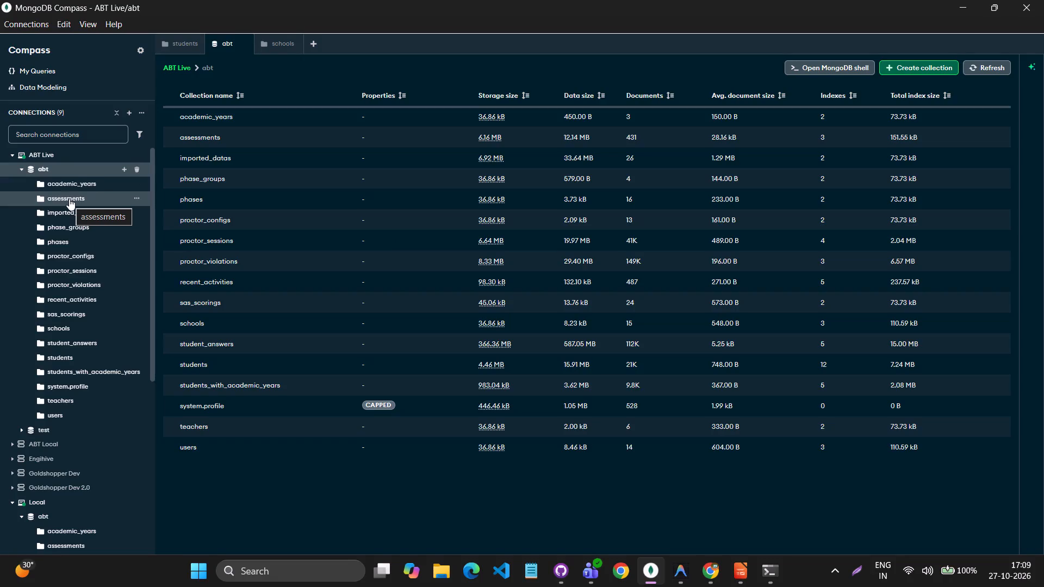
left_click(77, 353)
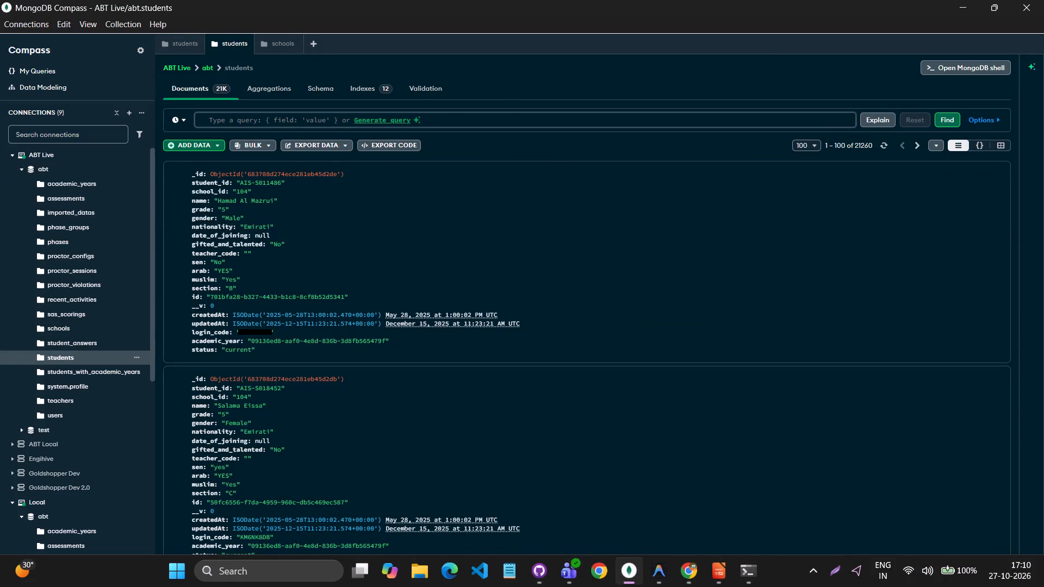
left_click(299, 122)
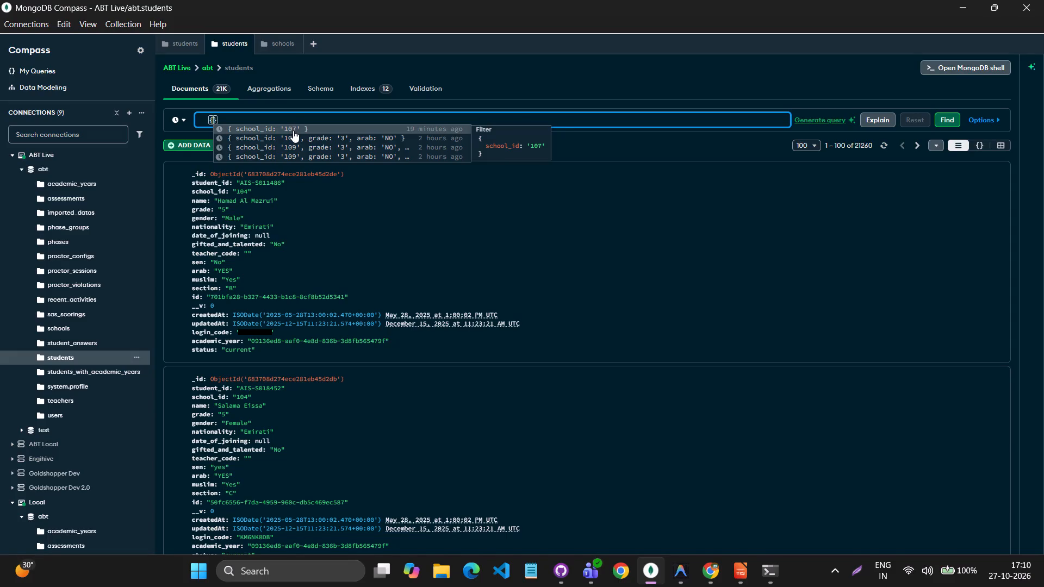
left_click(293, 130)
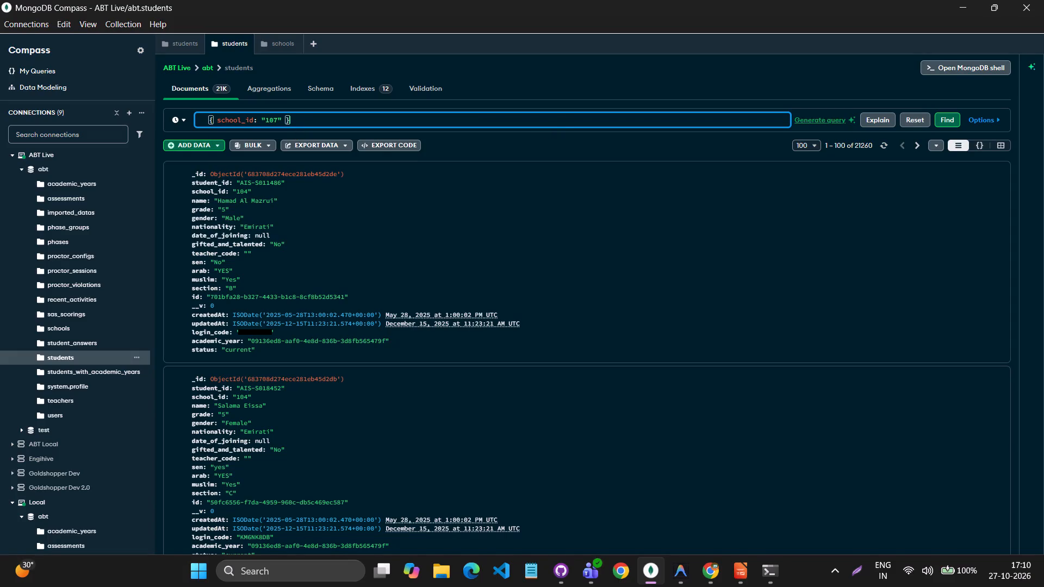
key("Return")
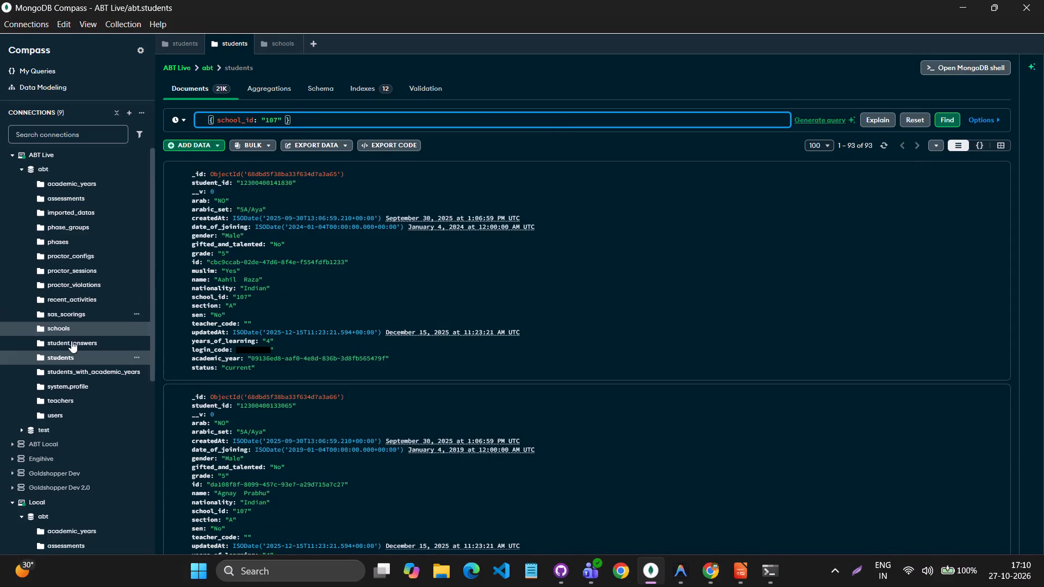
Query the ABT Live students_with_academic_years collection for school_id "107", closing the Local students and schools collections.
left_click(77, 374)
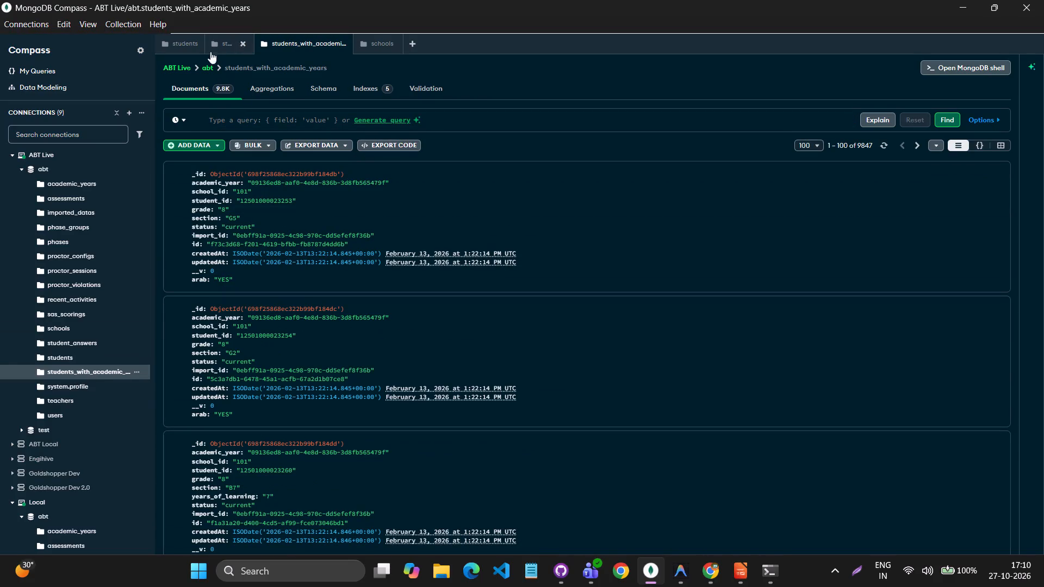
left_click(194, 45)
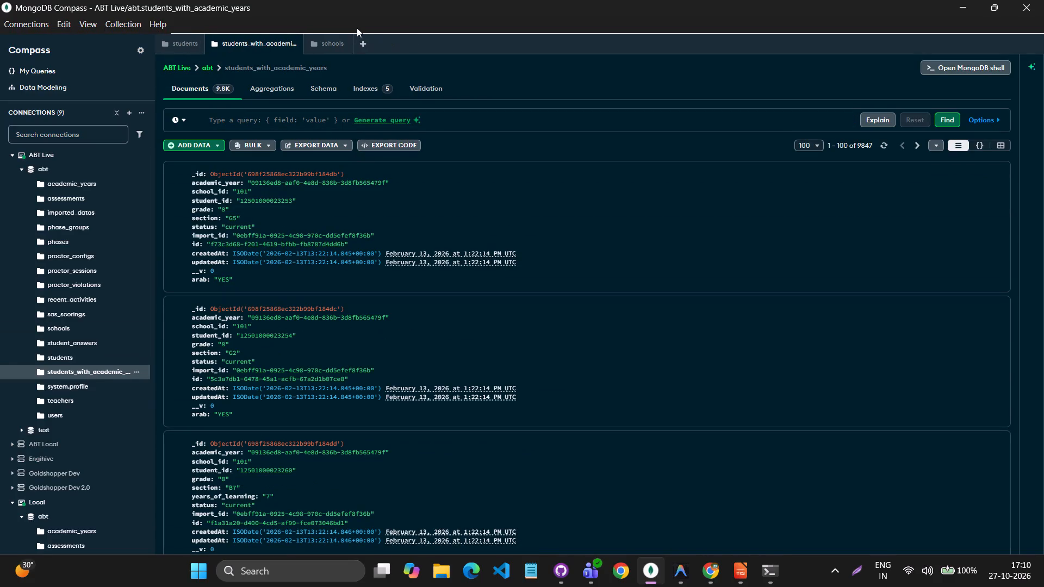
left_click(346, 47)
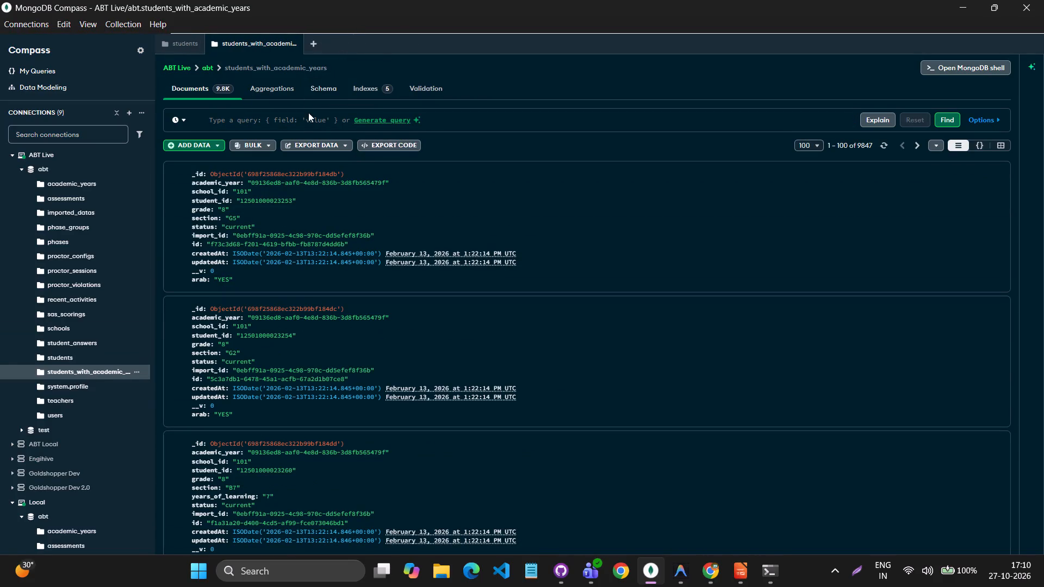
left_click(308, 115)
key("s")
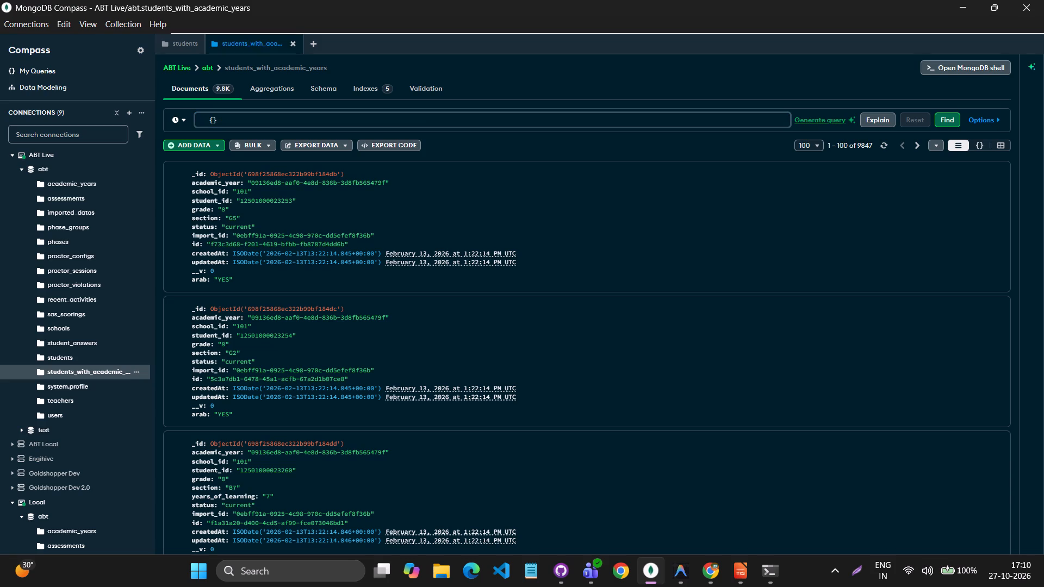
left_click(210, 120)
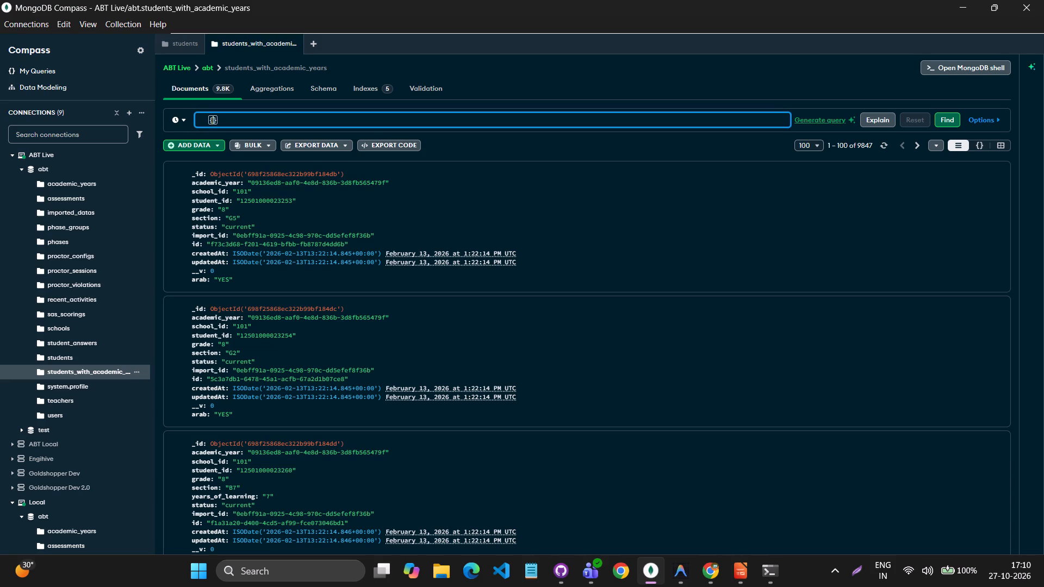
type("sc")
key("Return")
type(": \"107")
key("Return")
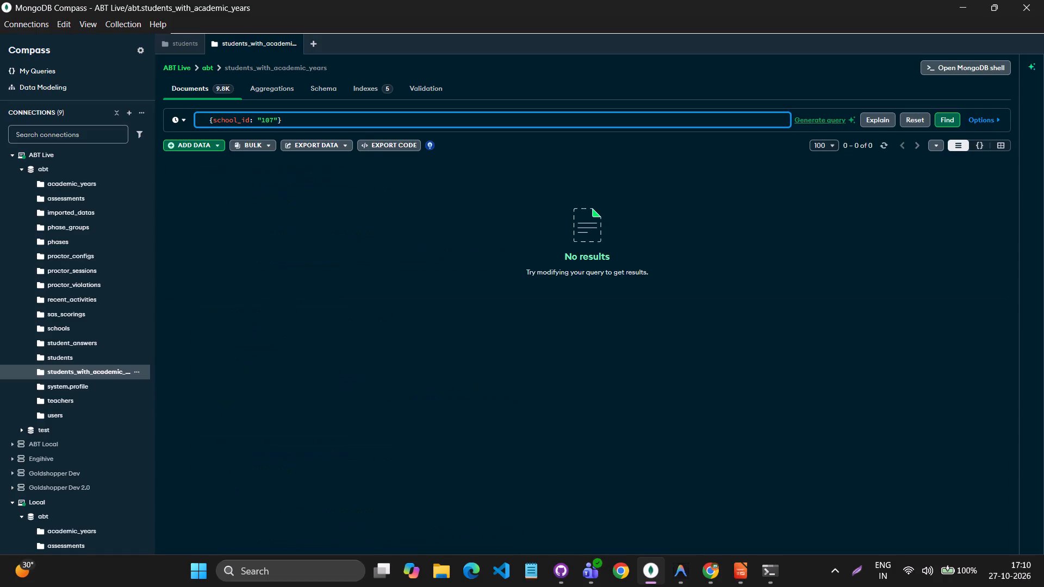
Bulk delete all documents matching school_id "107" from the ABT Live students collection.
left_click(177, 42)
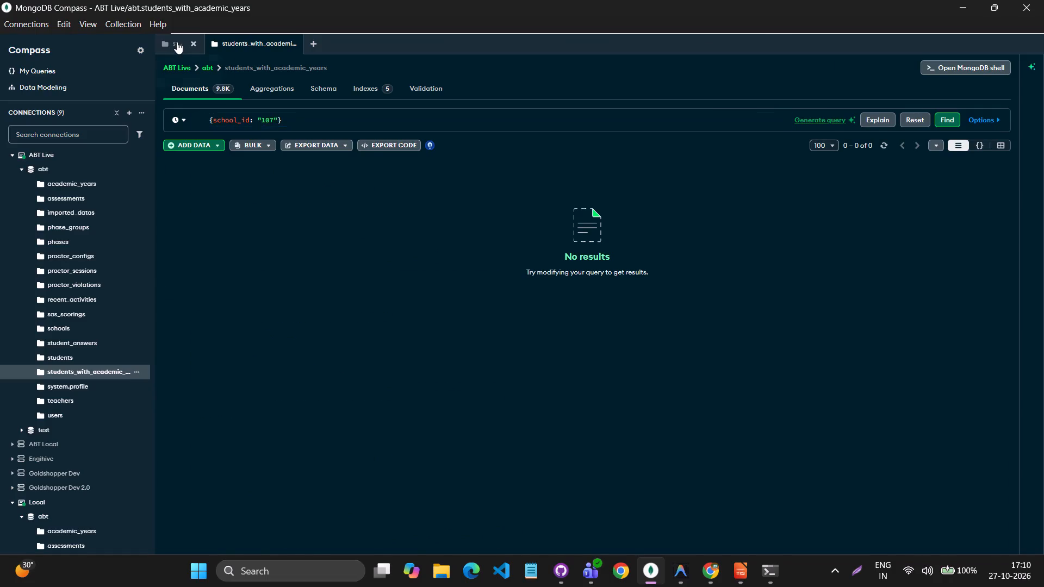
left_click(259, 143)
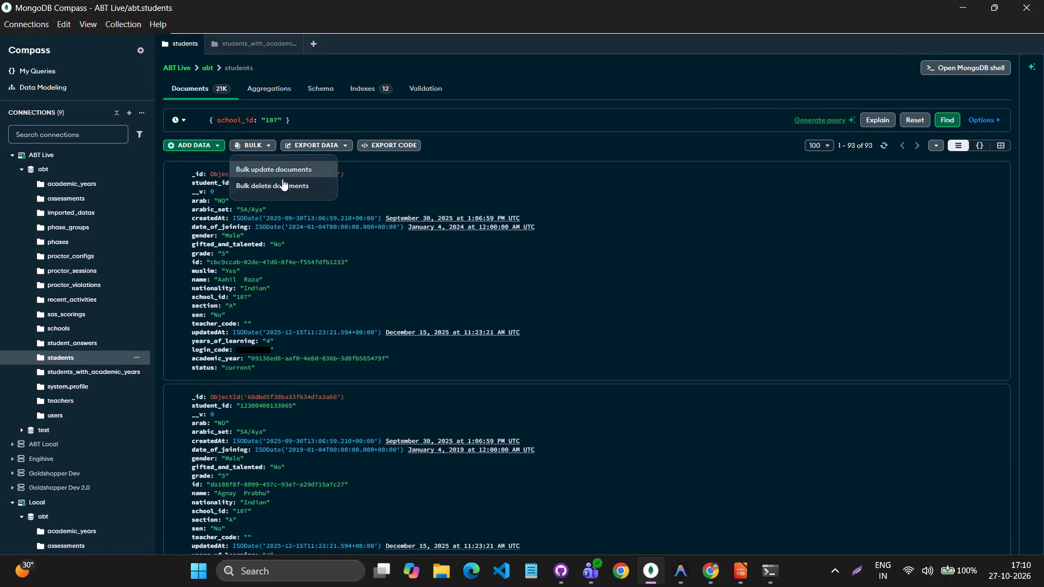
left_click(282, 184)
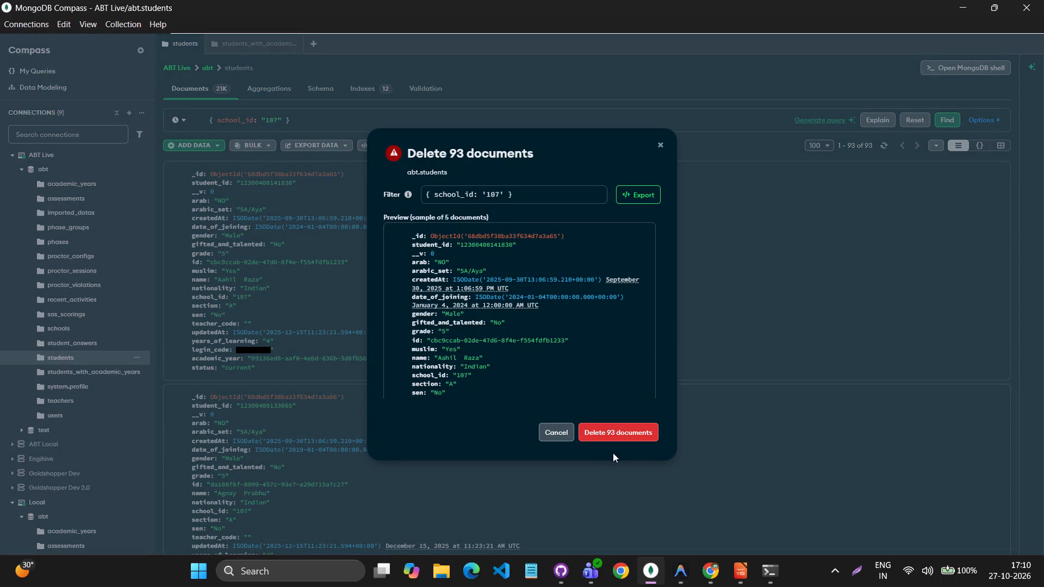
left_click(626, 429)
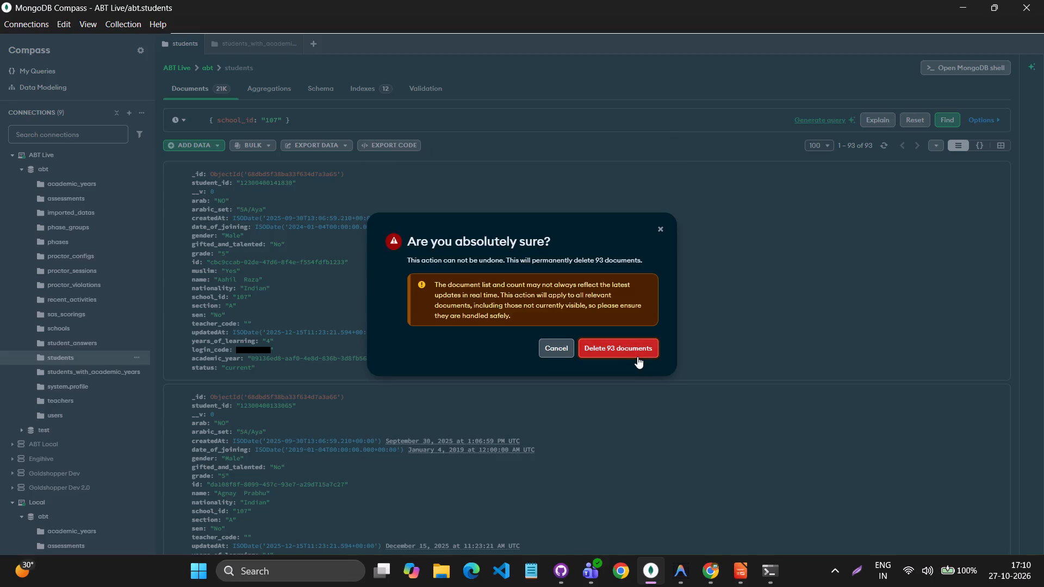
left_click(637, 357)
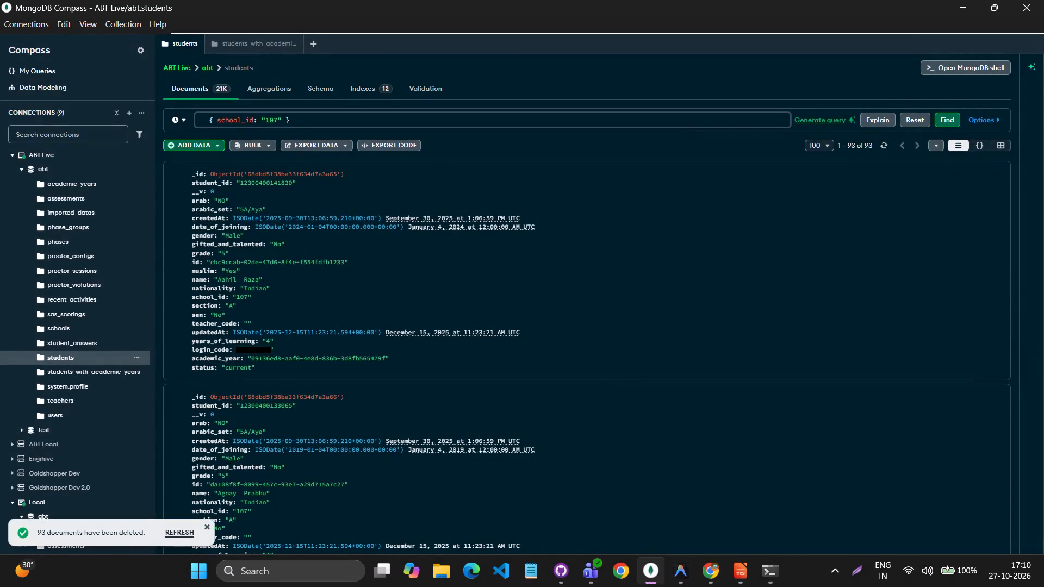
Rerun the school_id "107" query on the students collection to check the deletion, and clear the filter to list all students.
left_click(364, 123)
key("Return")
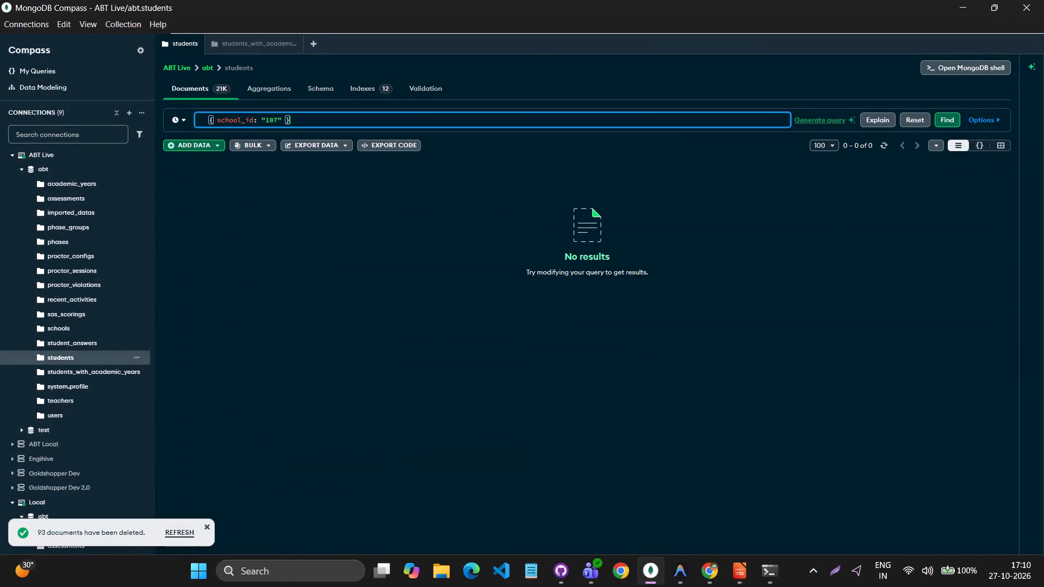
key("ctrl+a")
key("BackSpace")
key("Return")
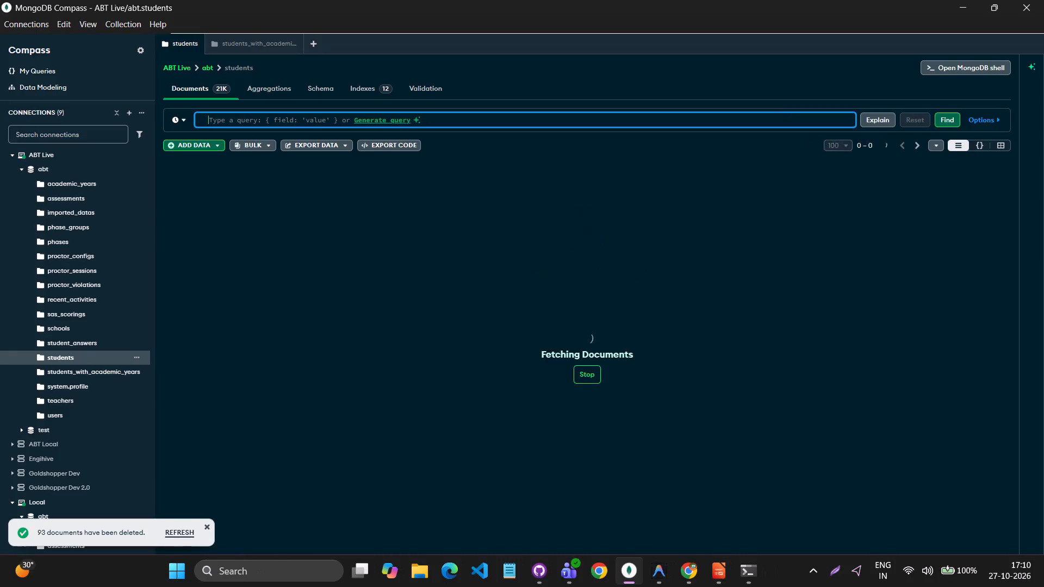
Switch to Chrome, check the open Taqaddum pages including the local Assign page, and reload the live site's Student Import list.
left_click(959, 4)
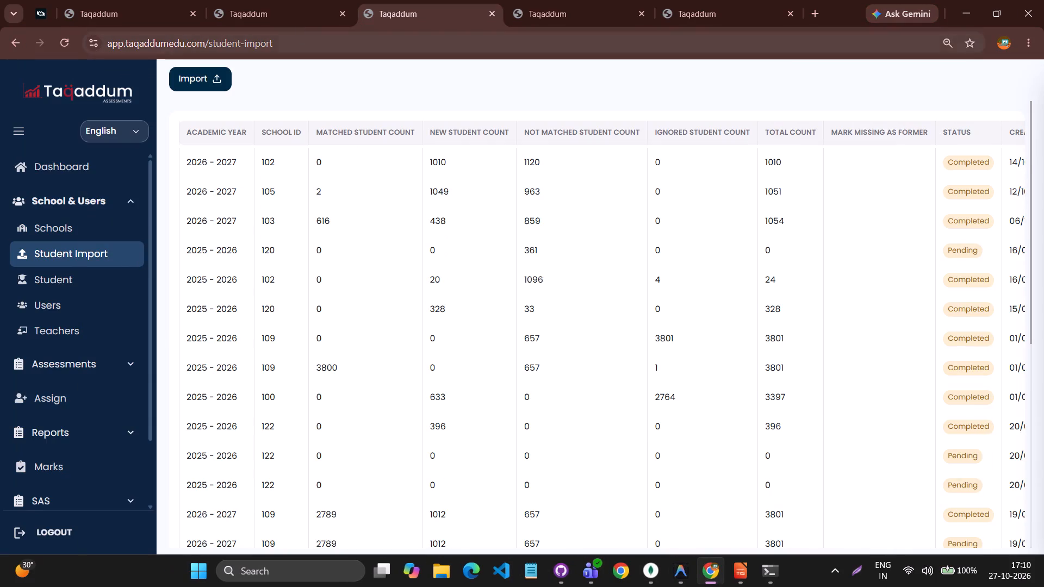
left_click(290, 13)
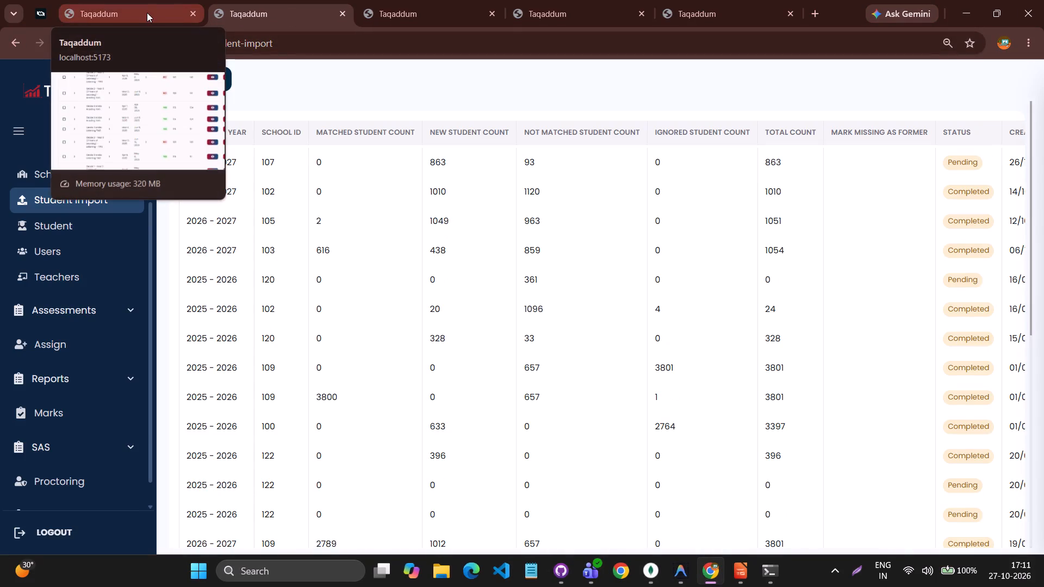
left_click(394, 85)
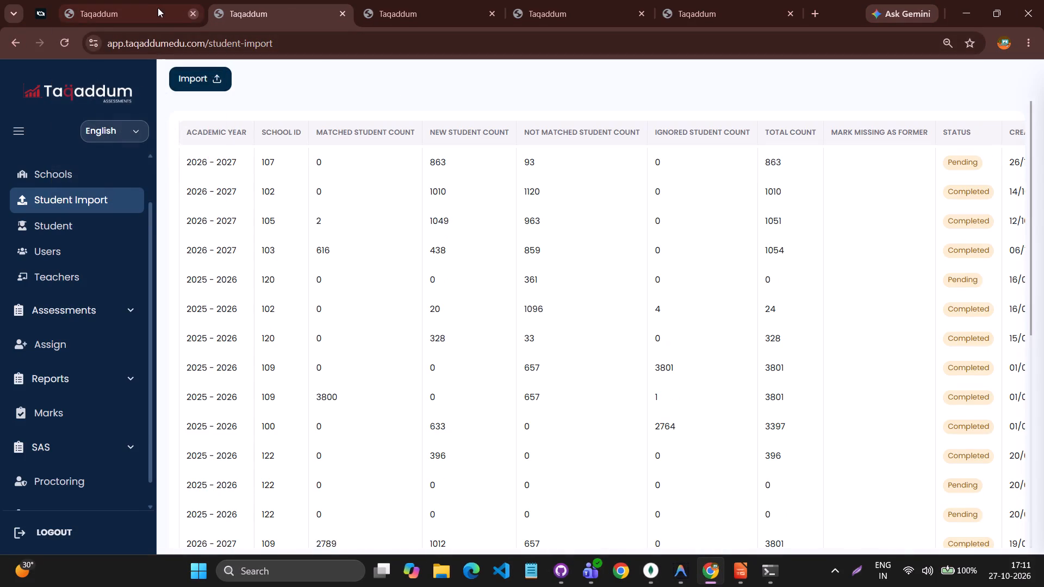
left_click(154, 8)
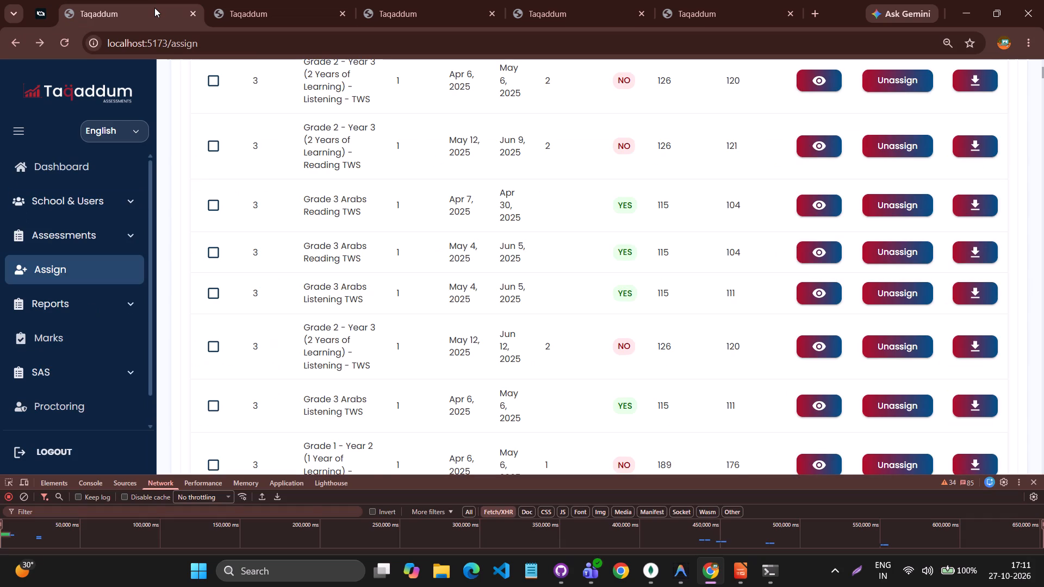
scroll(452, 278, "up", 8)
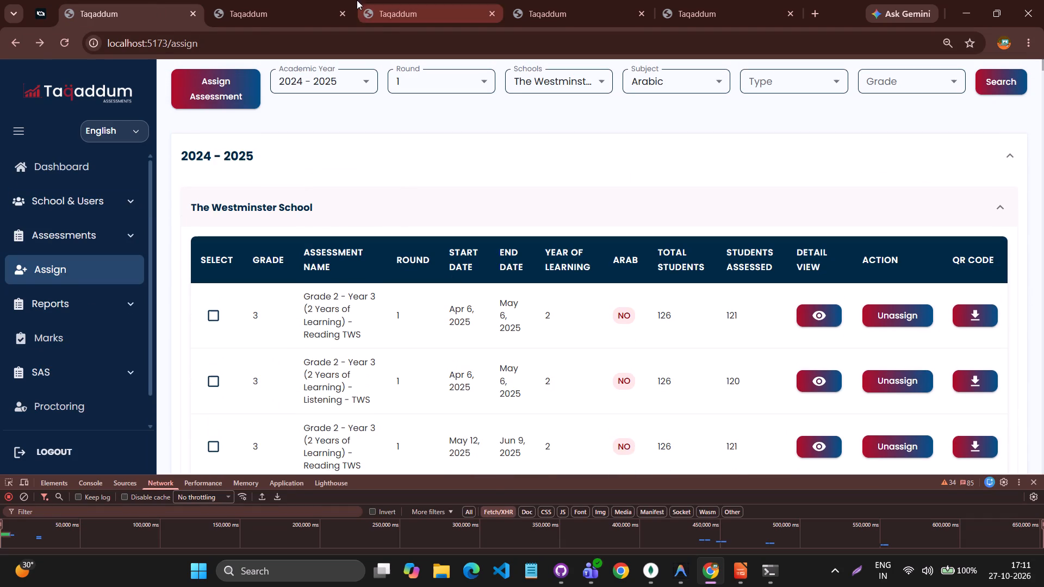
left_click(247, 19)
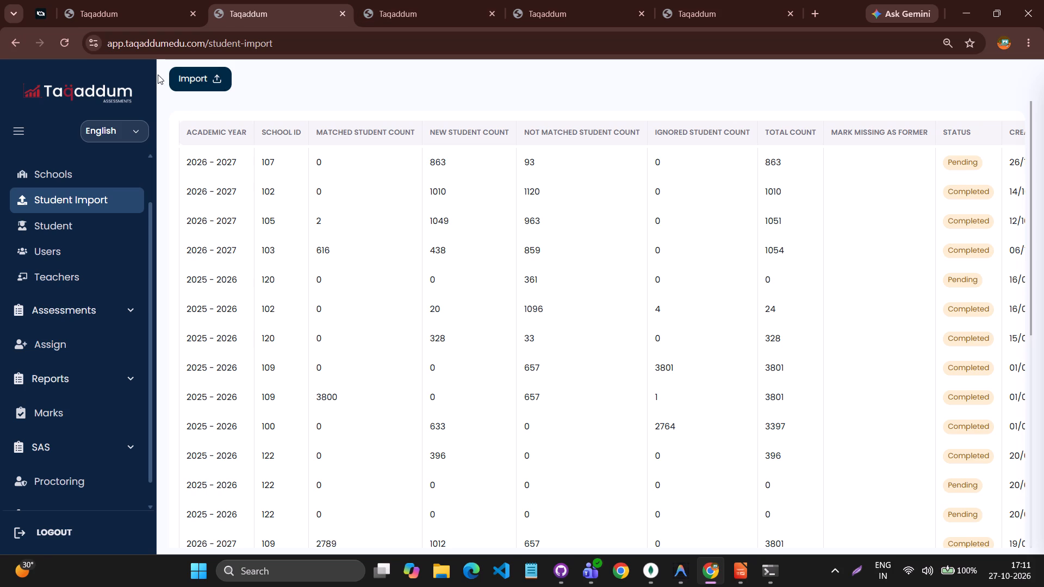
left_click(159, 8)
left_click(310, 15)
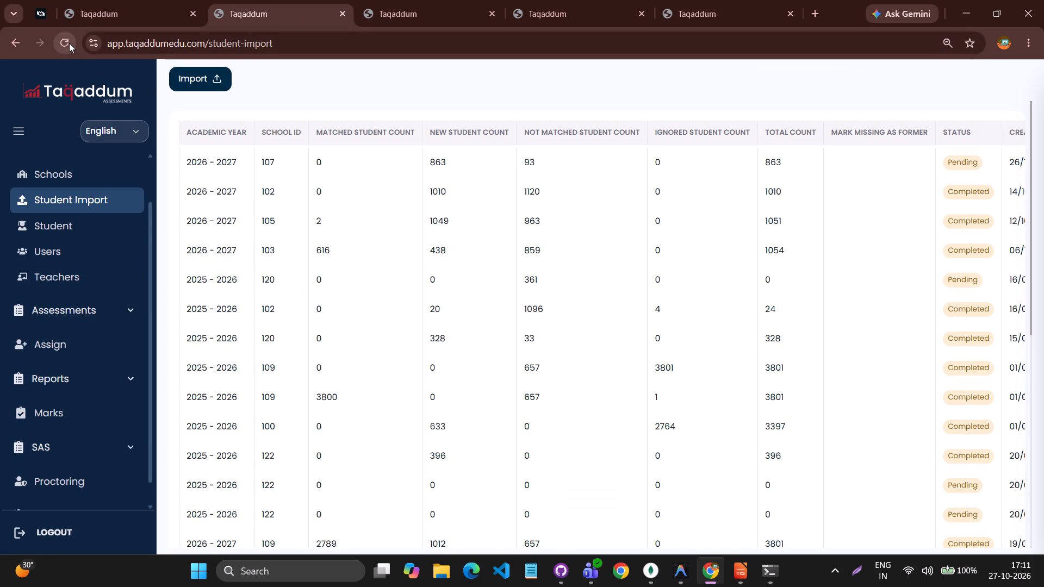
left_click(69, 43)
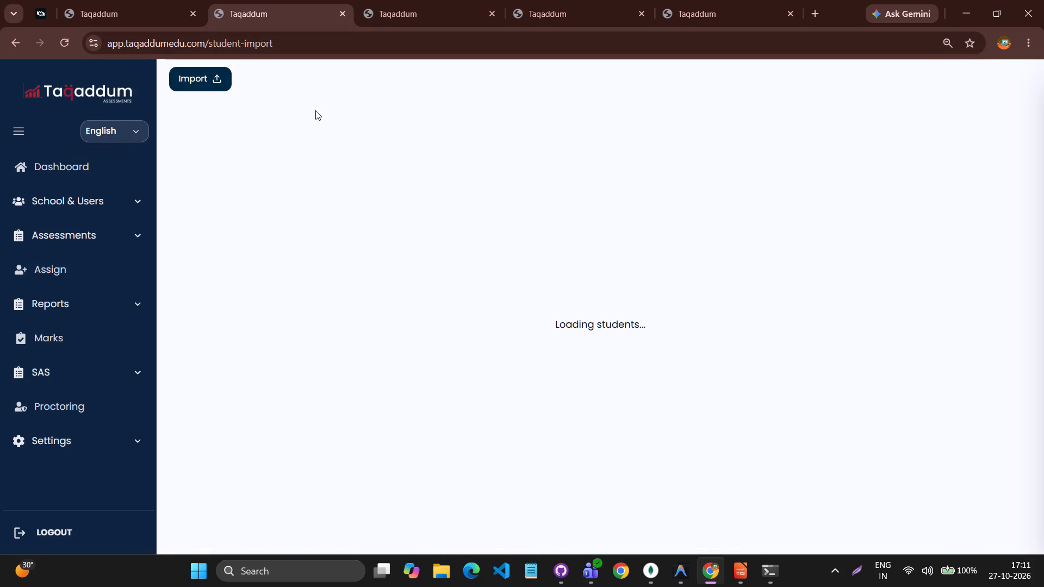
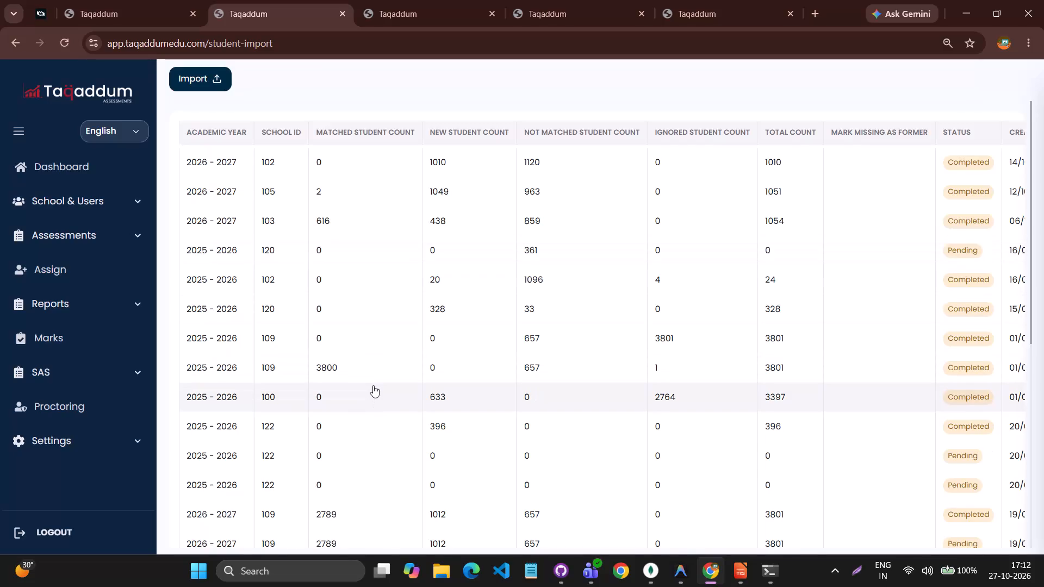
Look through the live site's Student Import list, examining the import records by school ID and status.
scroll(373, 385, "down", 4)
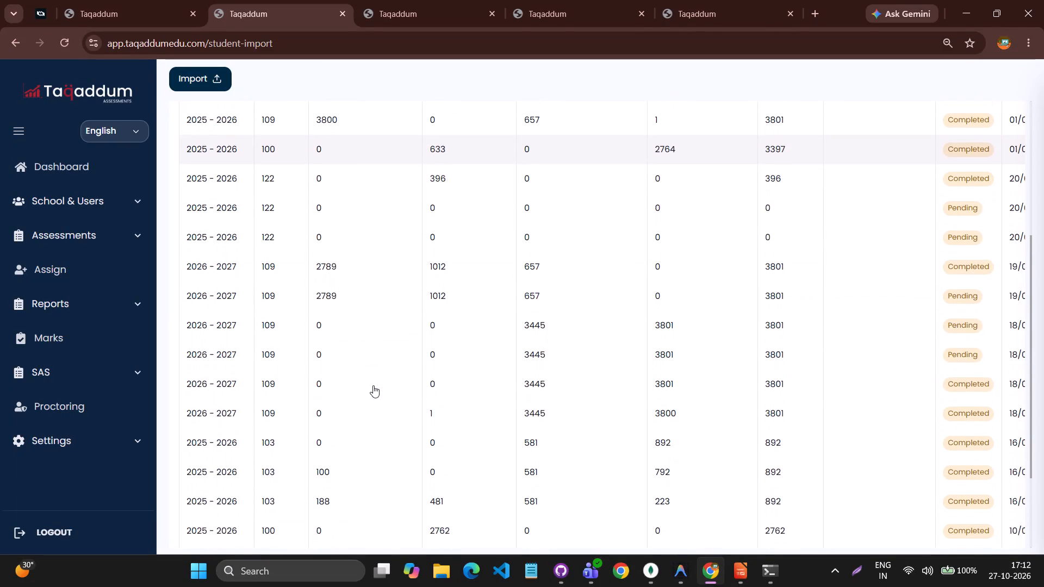
scroll(373, 385, "down", 3)
scroll(373, 385, "up", 6)
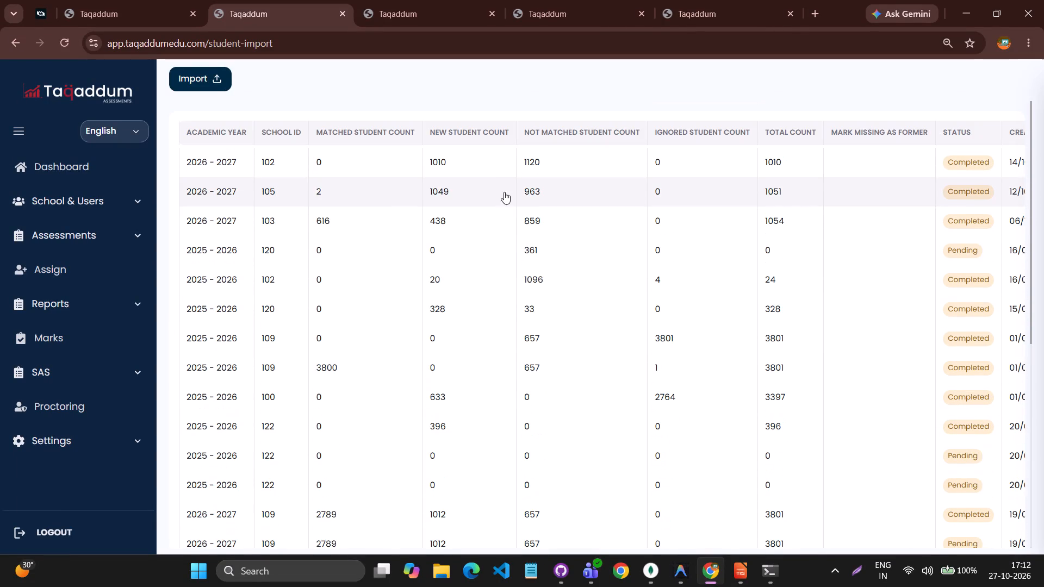
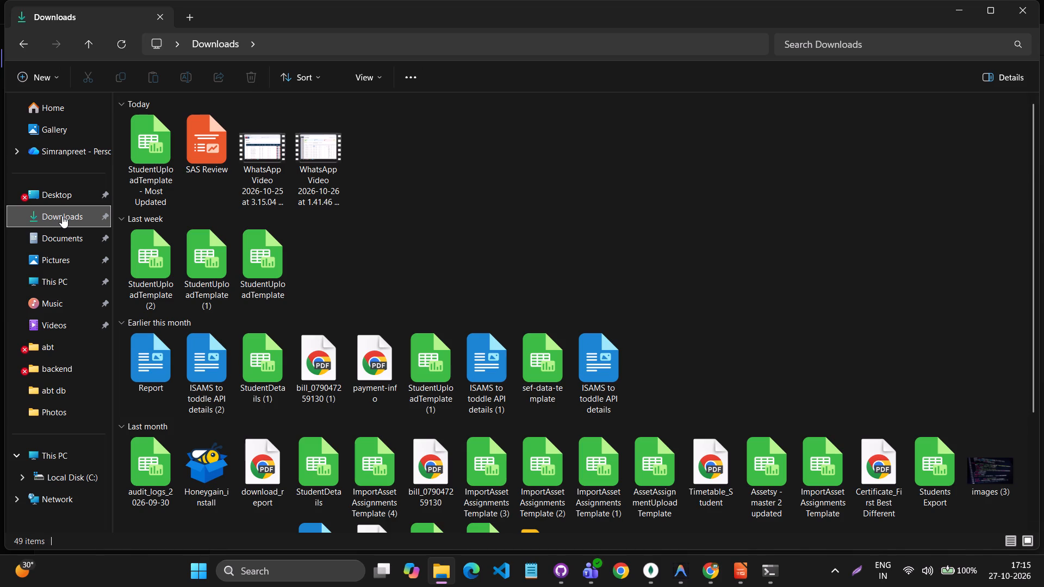
Open the StudentUploadTemplate - Most Updated spreadsheet from Downloads and examine its columns, from the Taqaddum school ID to Social Set.
double_click(147, 155)
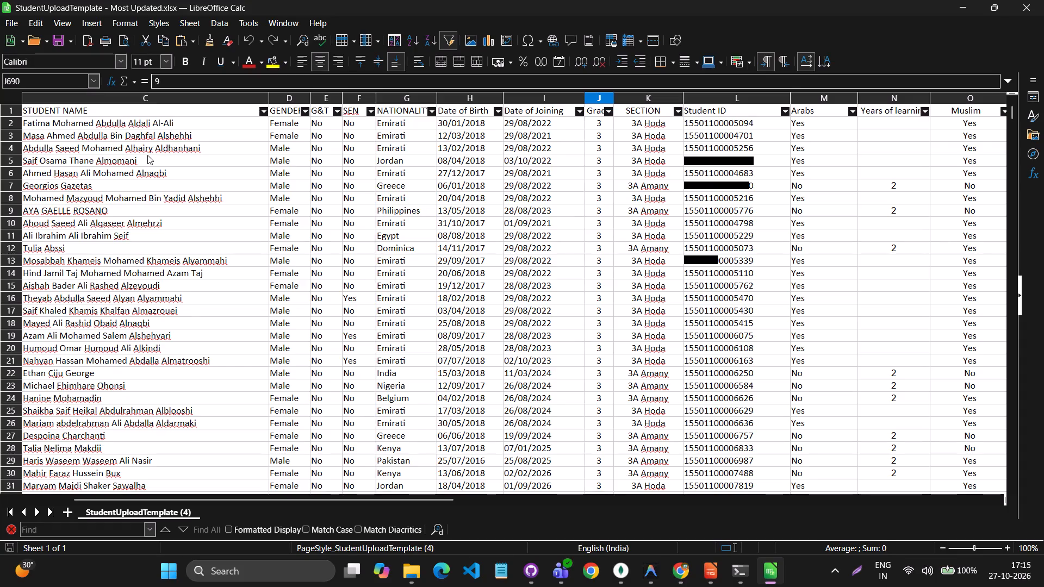
scroll(207, 186, "right", 1)
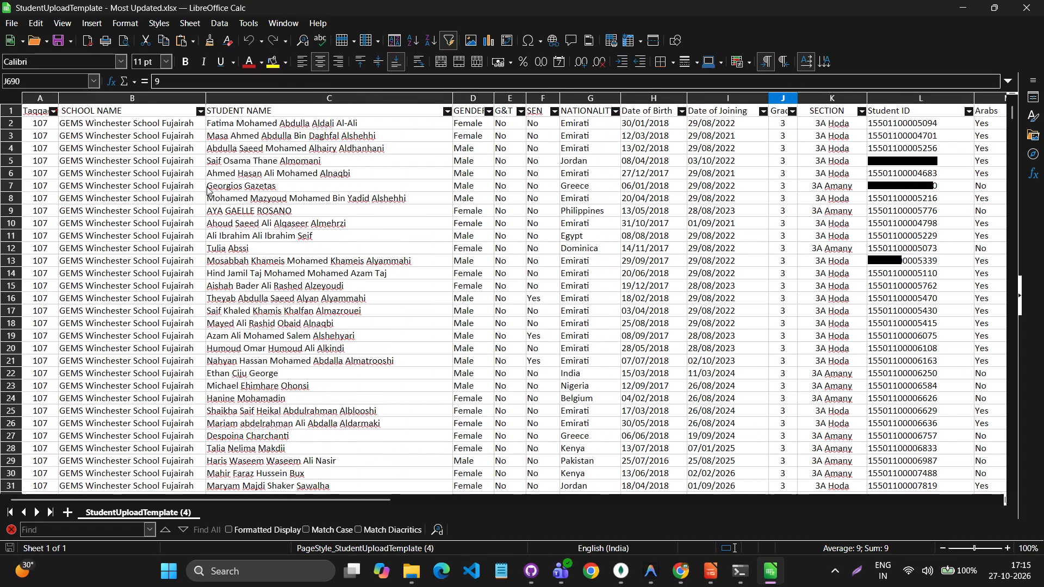
scroll(207, 186, "right", 1)
scroll(207, 186, "left", 1)
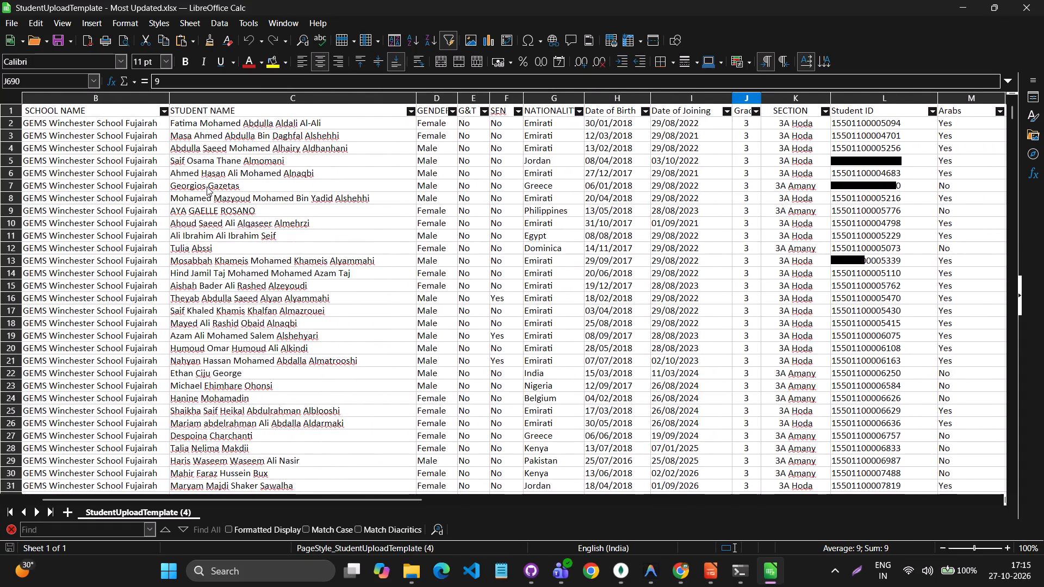
scroll(207, 186, "left", 2)
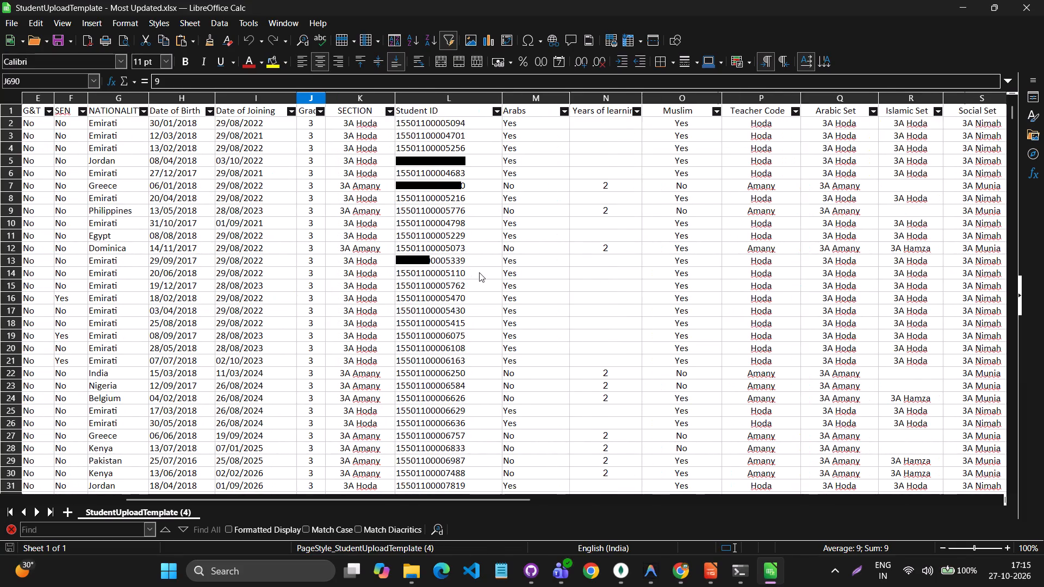
scroll(479, 272, "left", 1)
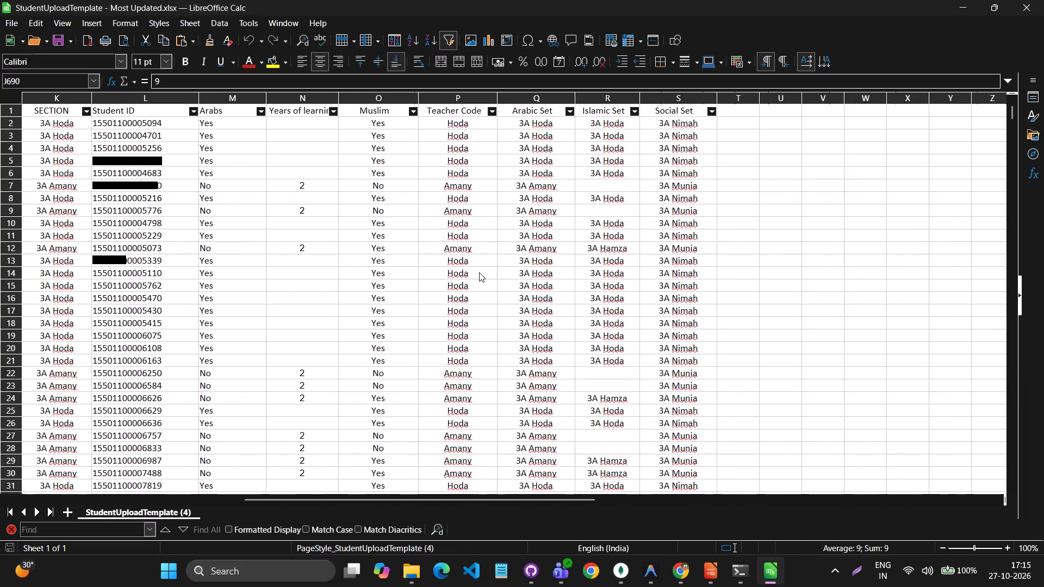
scroll(479, 272, "left", 2)
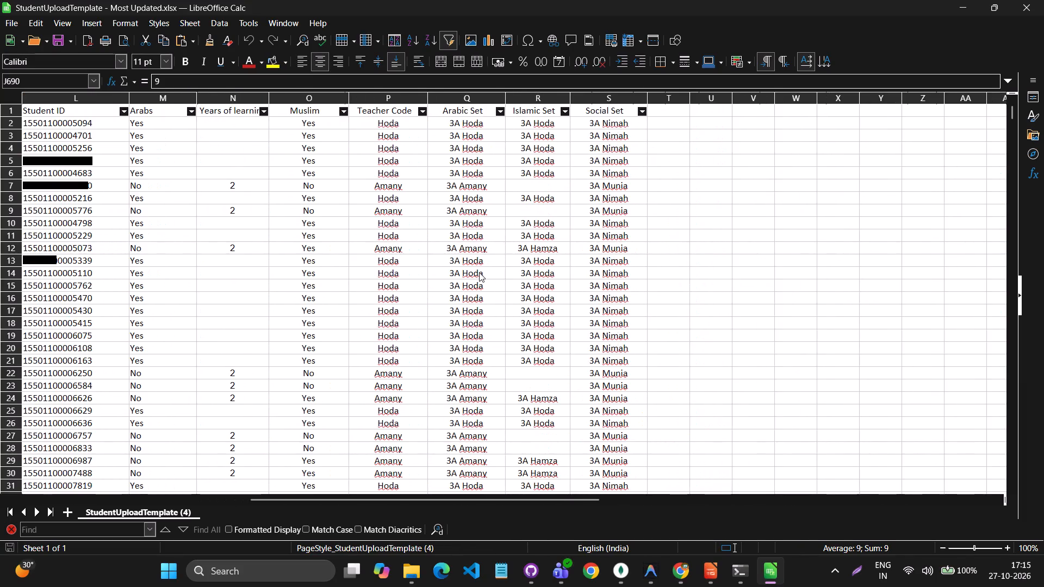
scroll(479, 272, "left", 1)
scroll(479, 272, "right", 7)
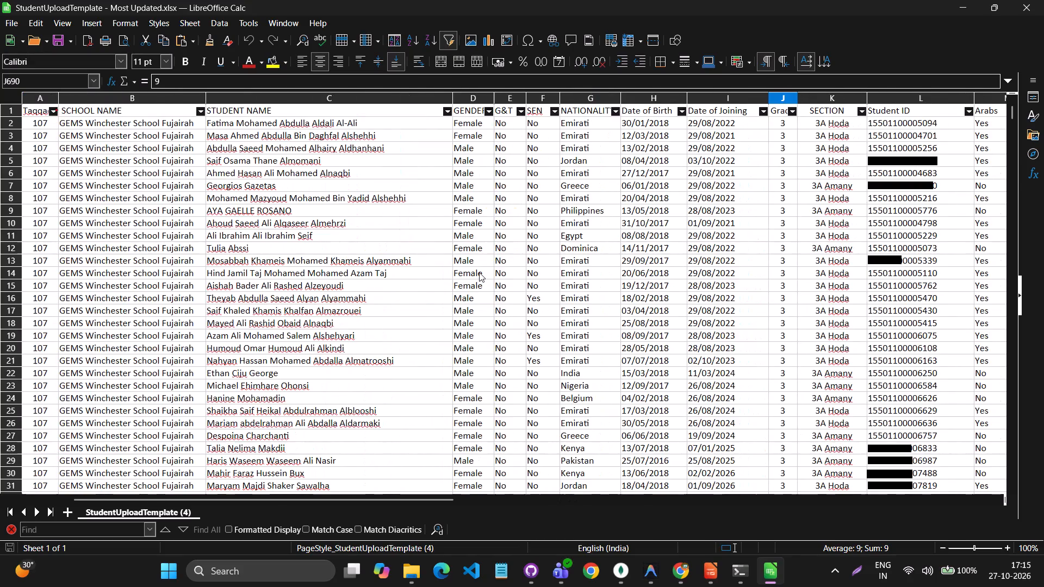
scroll(479, 272, "right", 2)
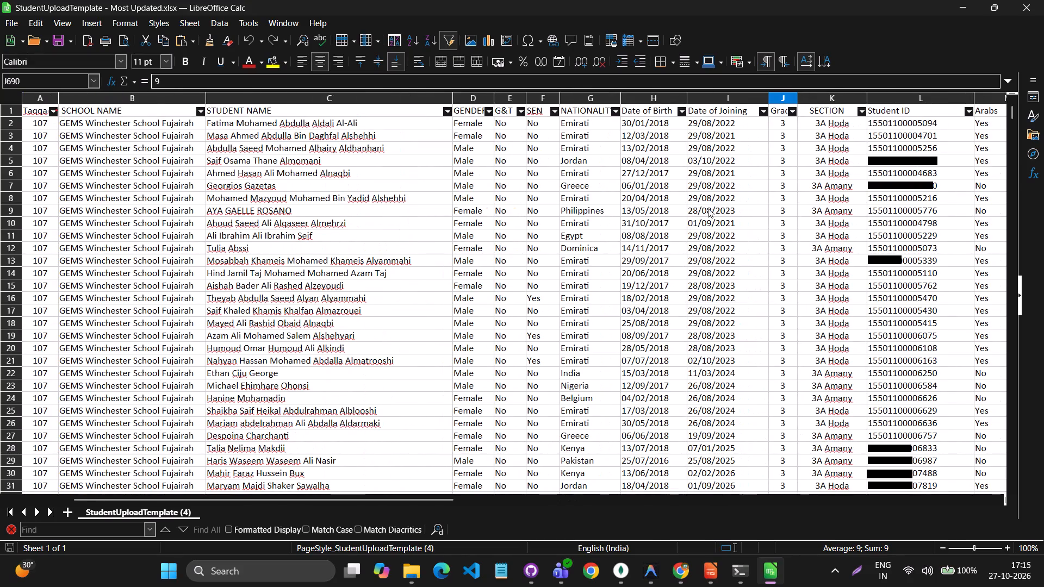
left_click(964, 11)
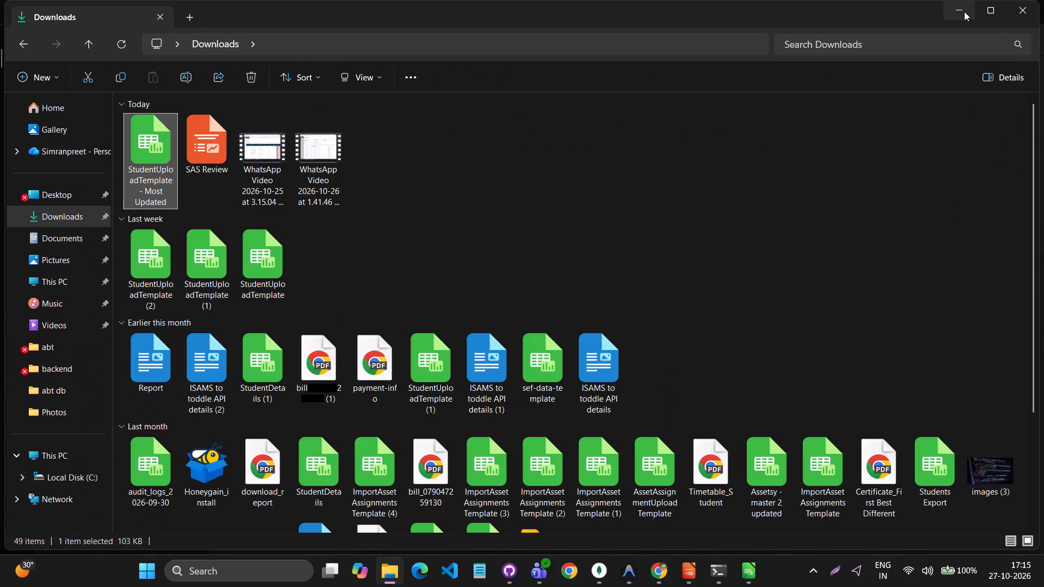
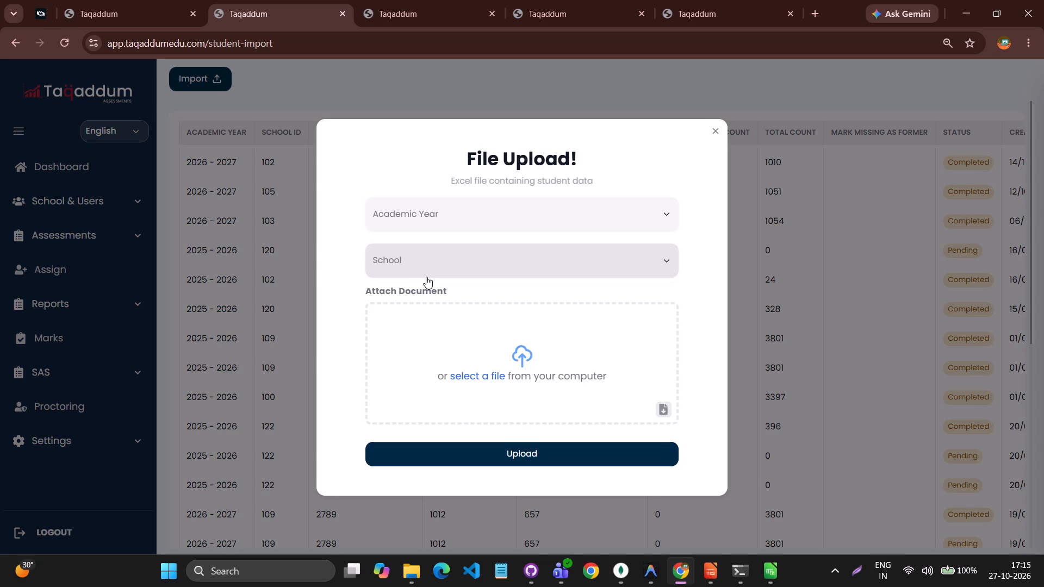
Set the student file upload to academic year 2026 - 2027 and school GEMS Winchester School Fujairah.
left_click(501, 215)
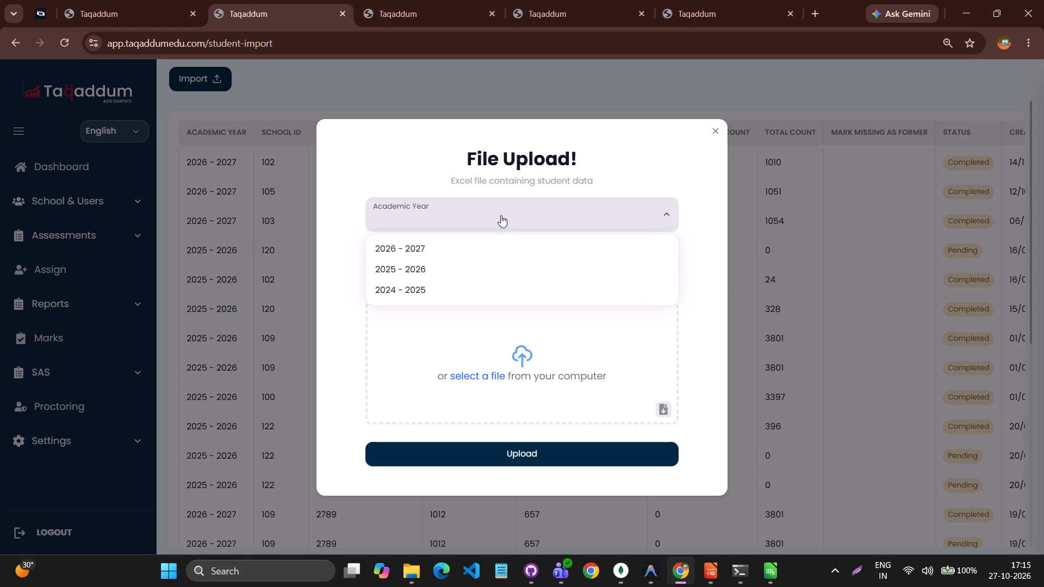
left_click(415, 249)
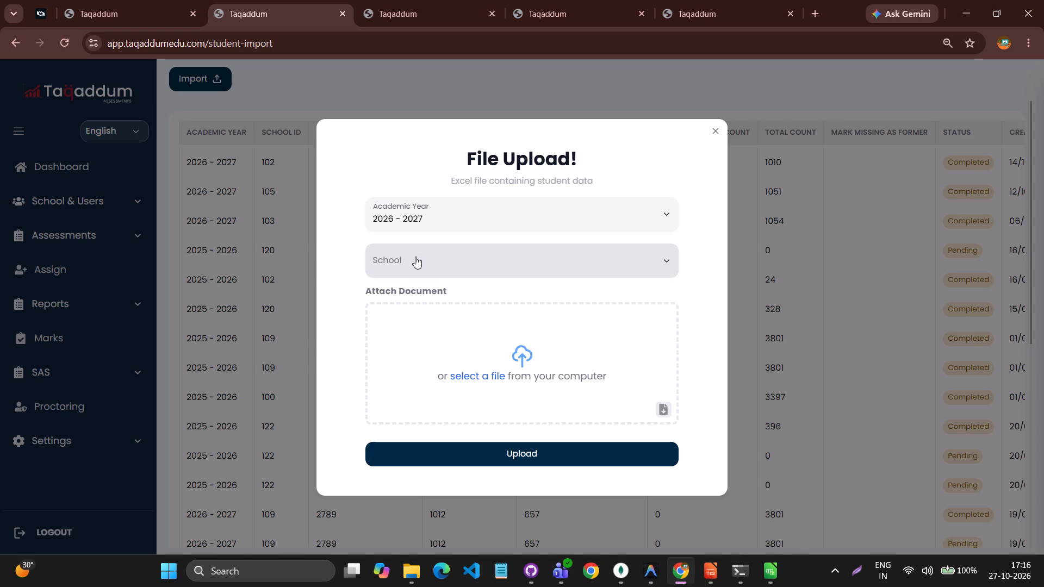
left_click(415, 257)
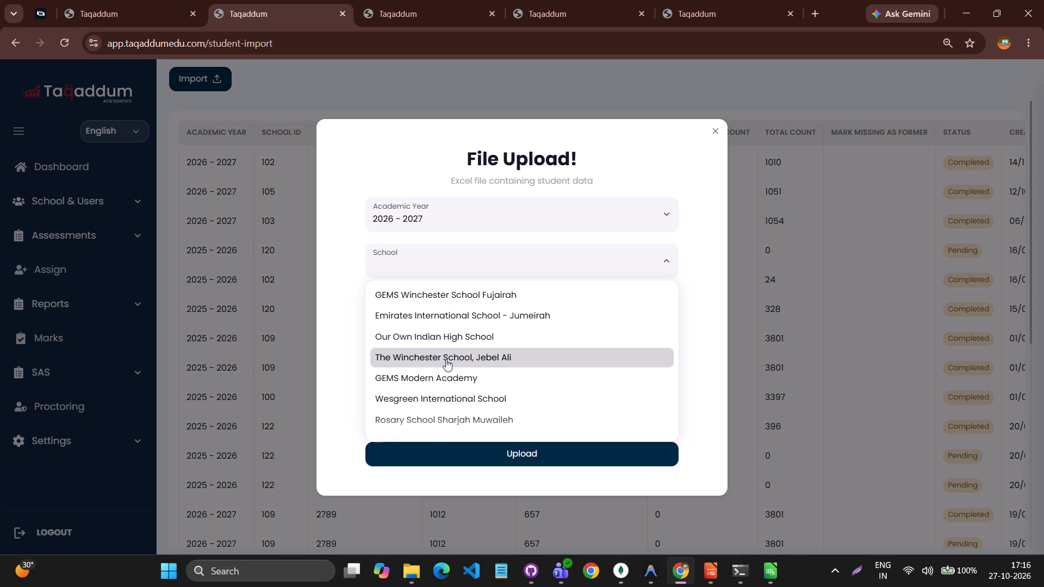
scroll(455, 371, "up", 1)
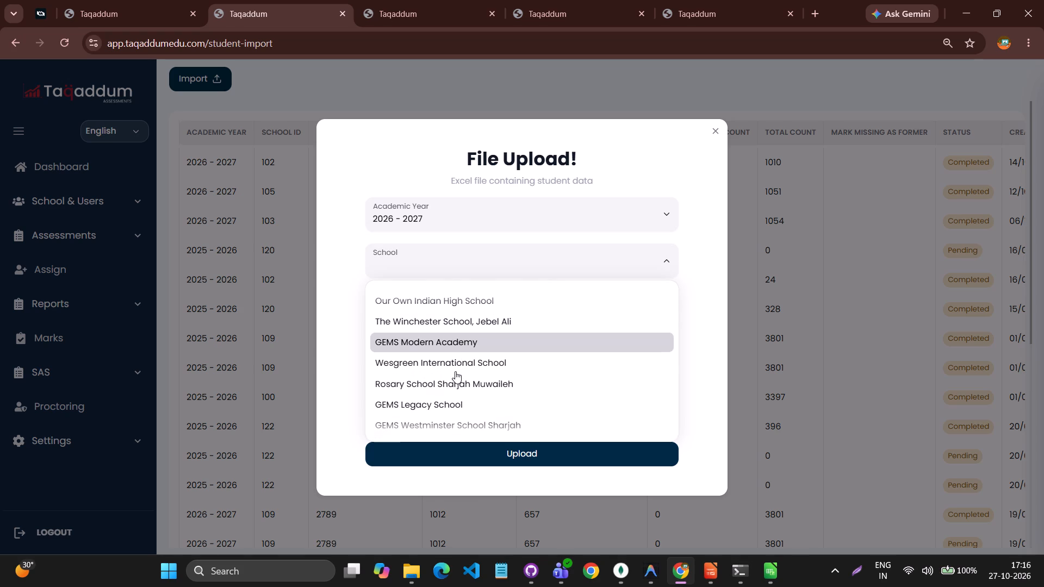
scroll(455, 371, "up", 1)
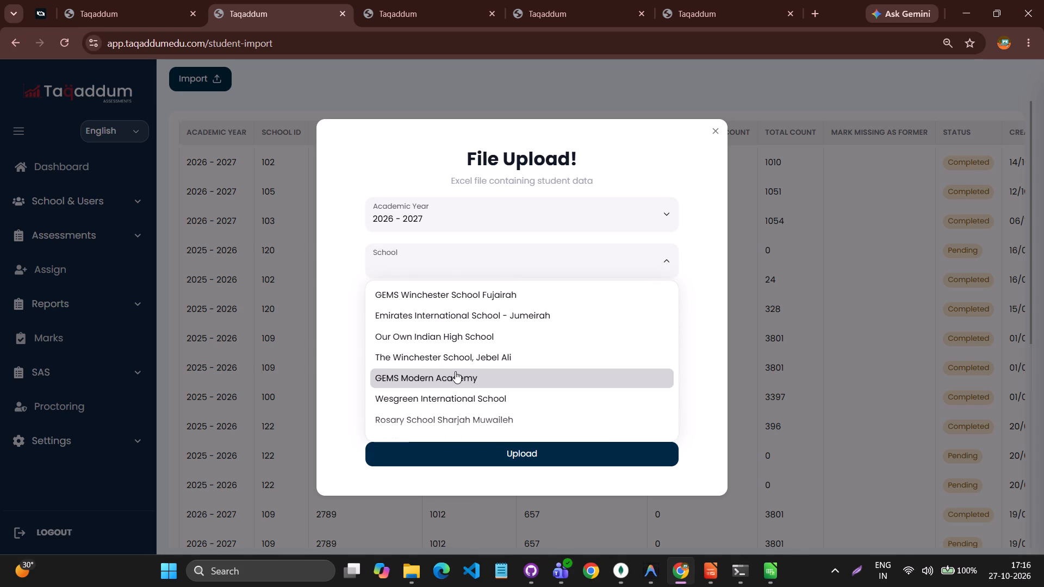
scroll(455, 371, "up", 1)
left_click(432, 295)
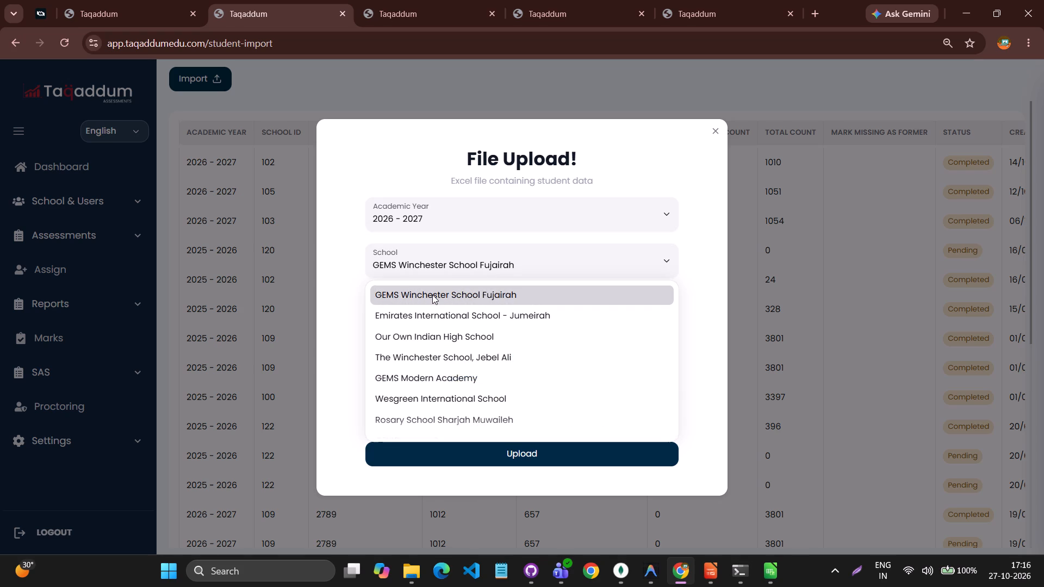
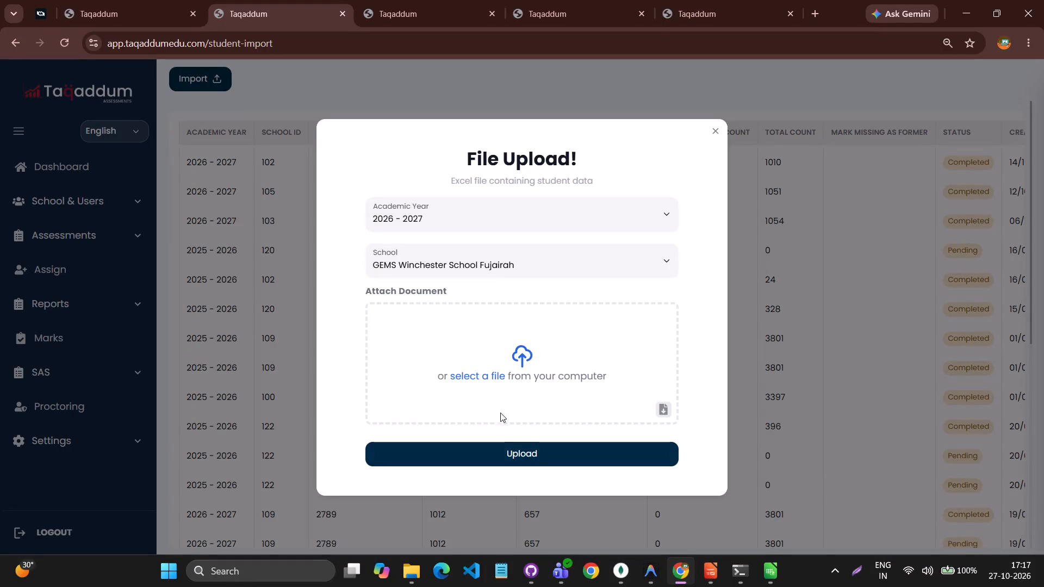
Attach the StudentUploadTemplate - Most Updated workbook from Downloads and upload it for processing.
left_click(462, 376)
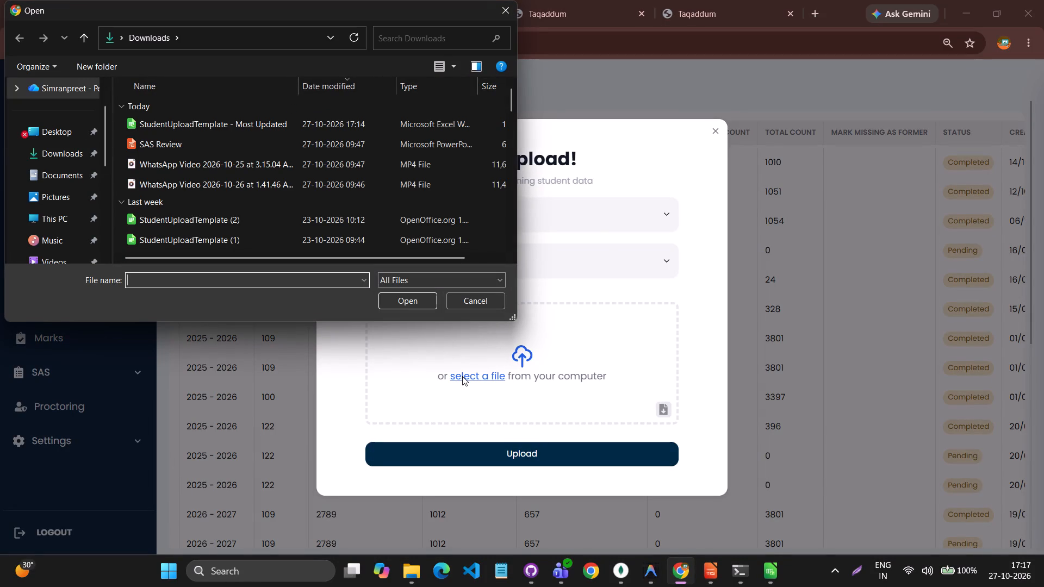
double_click(210, 120)
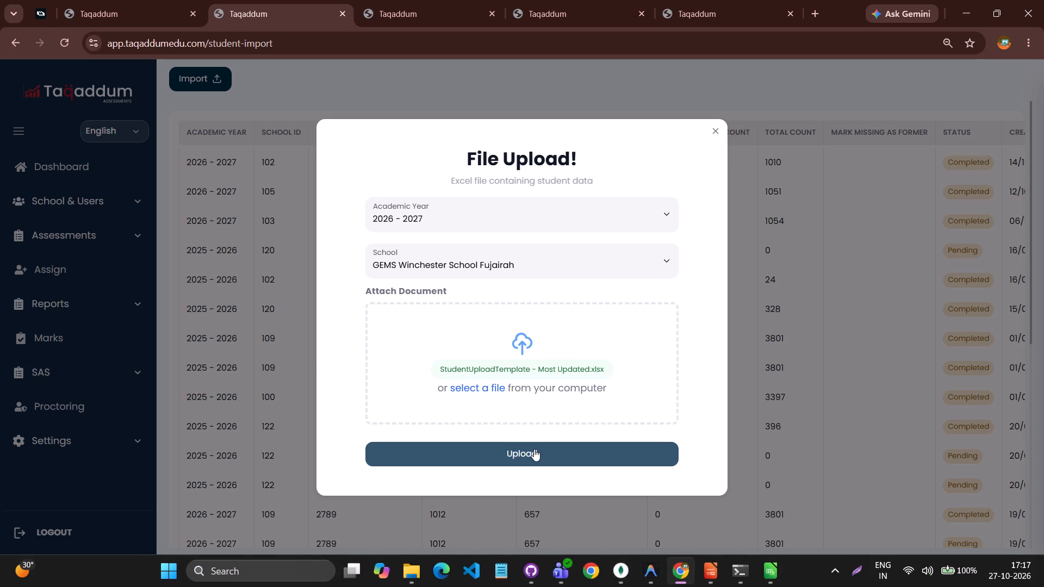
left_click(534, 449)
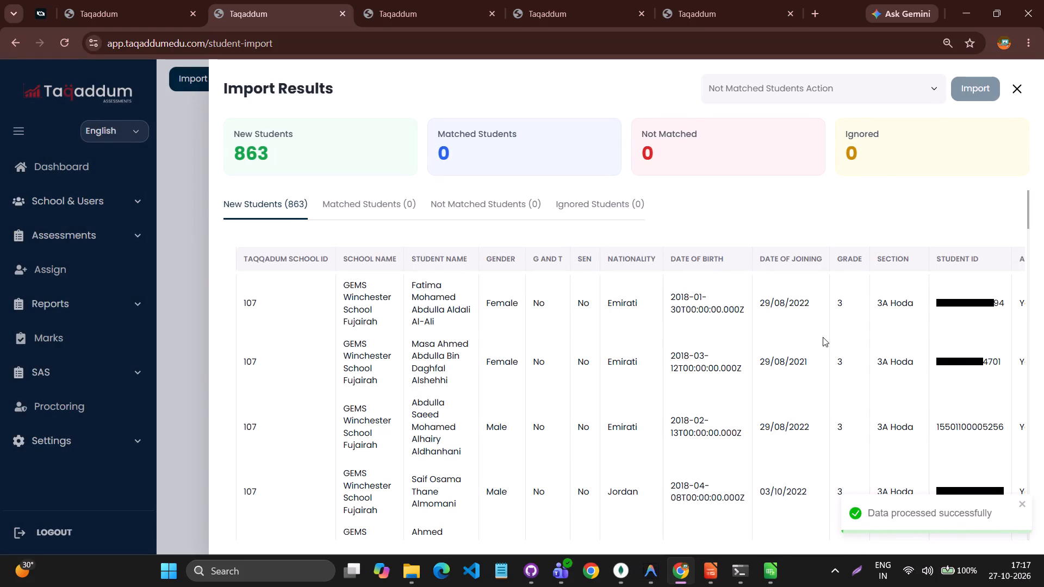
Import the processed students with the not matched students action set to "Don't change anything for existing students".
left_click(781, 84)
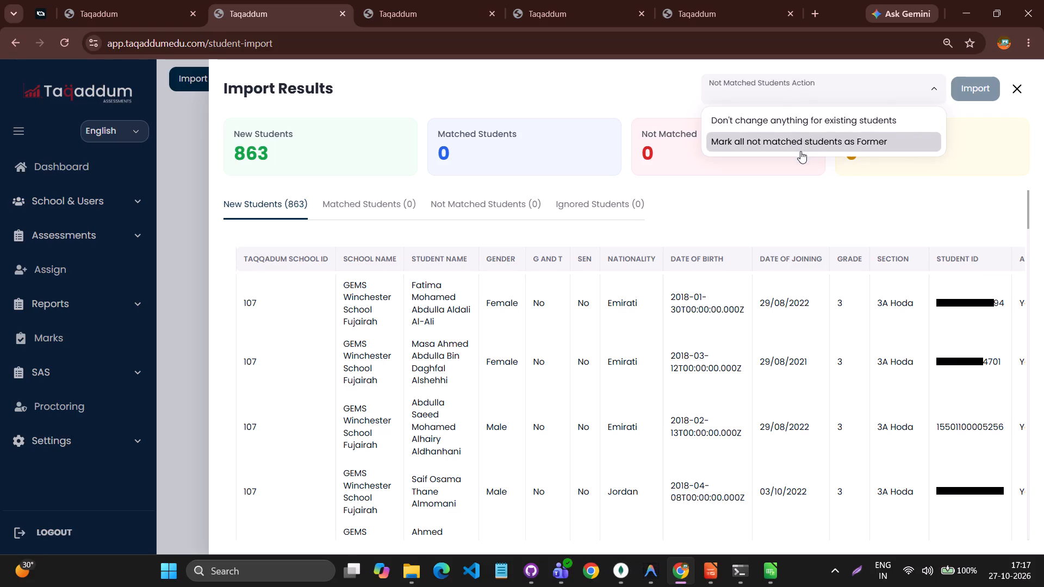
left_click(778, 122)
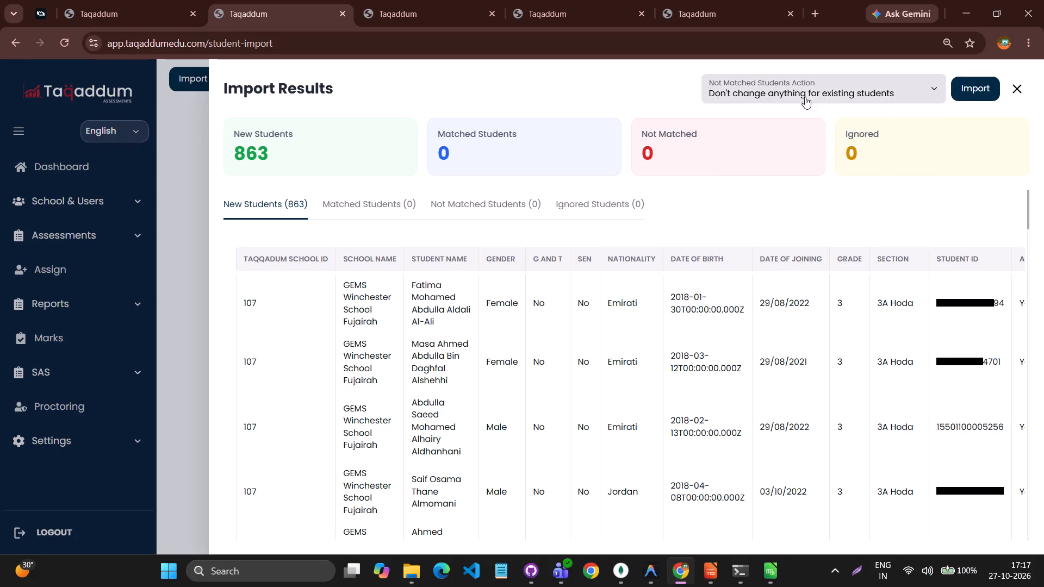
left_click(833, 83)
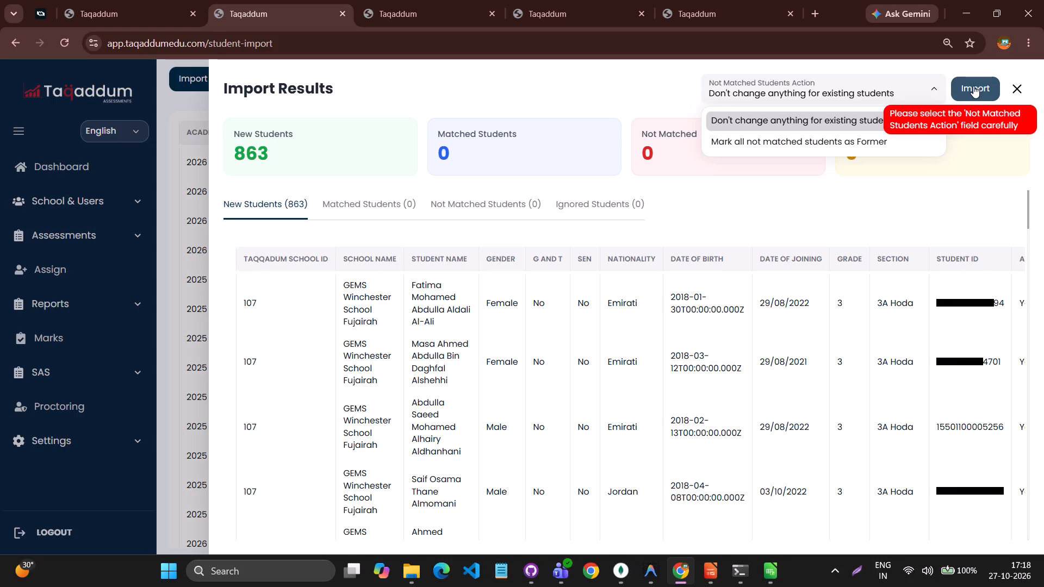
left_click(973, 86)
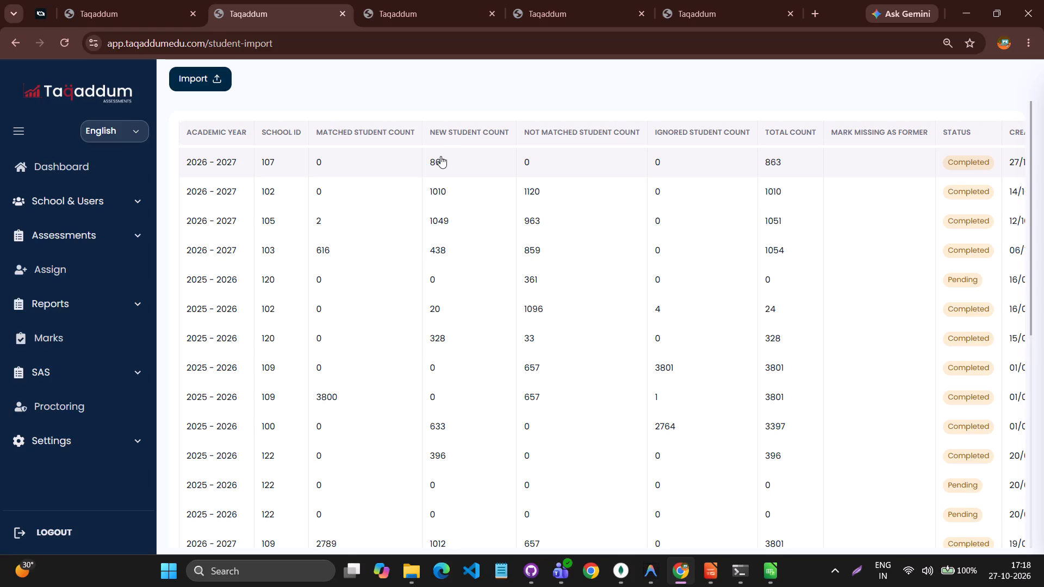
Review the import results of school 107's 2026 - 2027 import, examining the new students' columns, and close them.
scroll(440, 156, "left", 4)
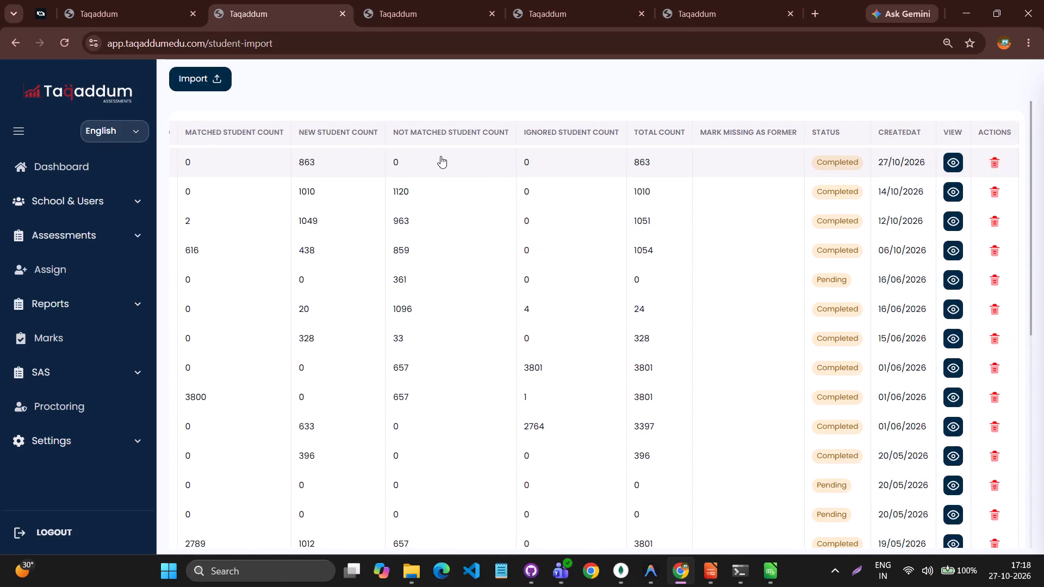
left_click(950, 163)
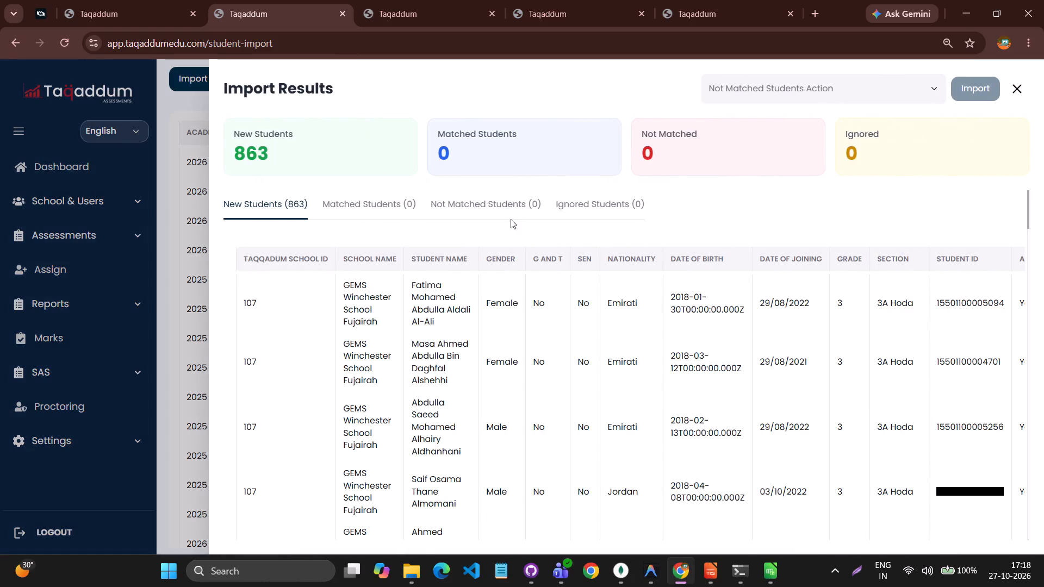
scroll(539, 331, "down", 1)
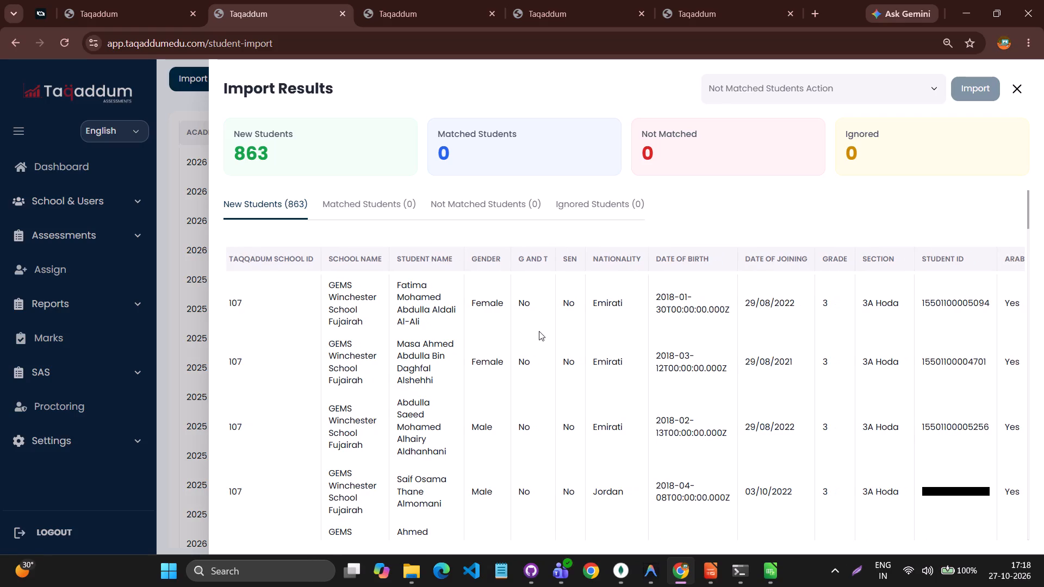
scroll(539, 331, "down", 2)
scroll(539, 331, "left", 4)
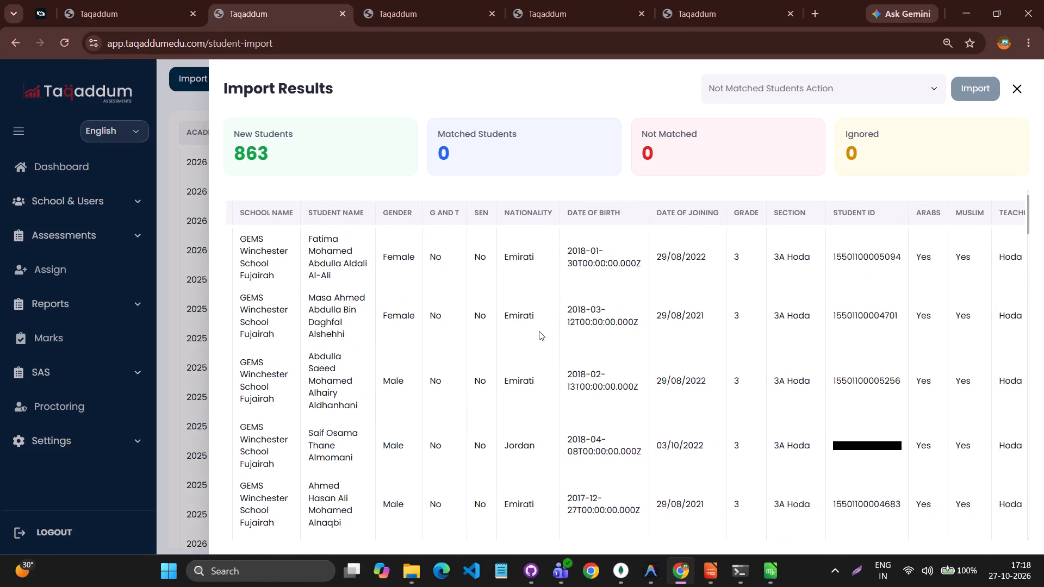
scroll(539, 331, "left", 5)
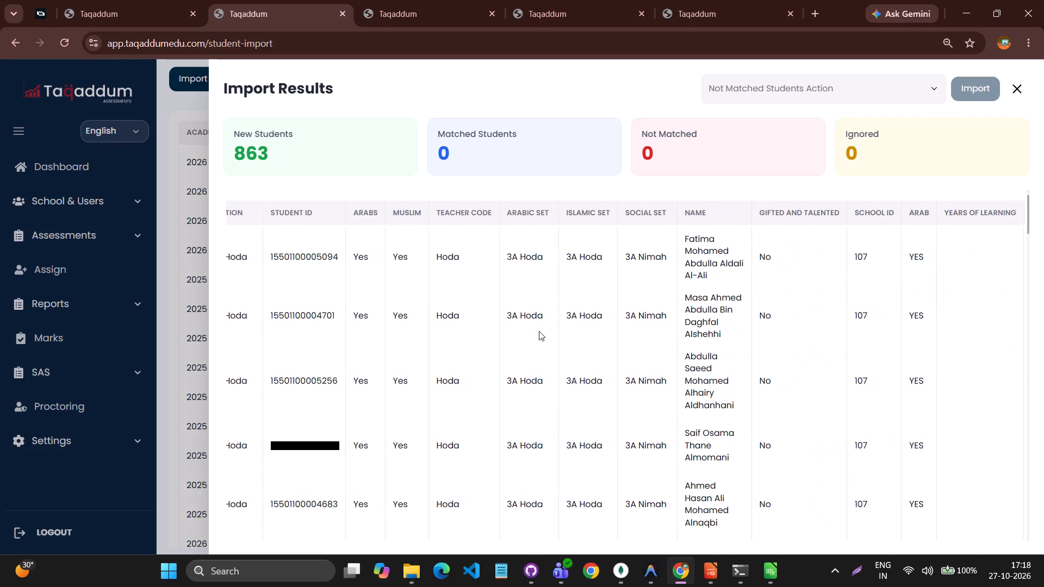
scroll(539, 331, "left", 5)
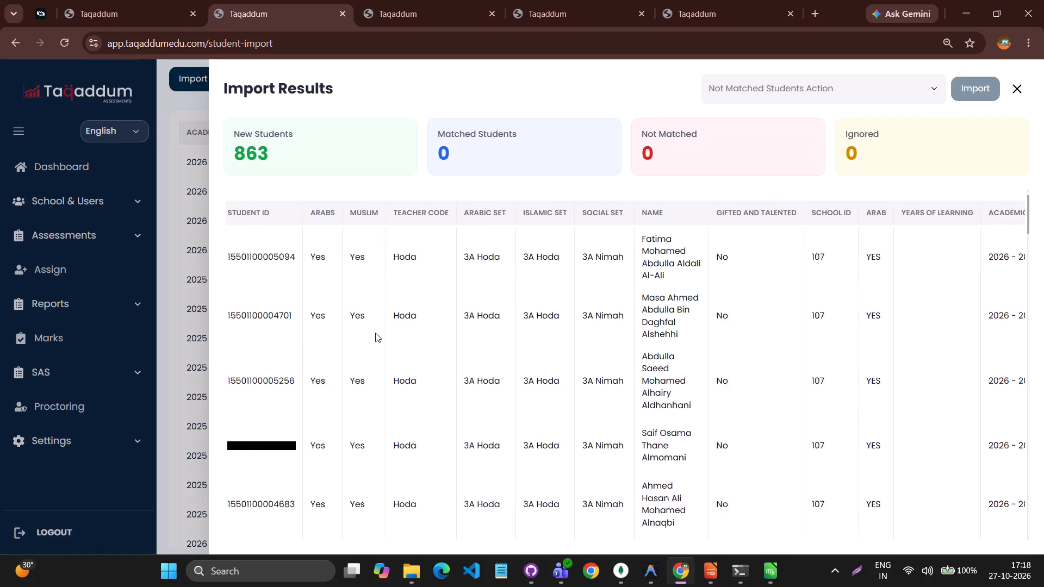
scroll(375, 333, "right", 6)
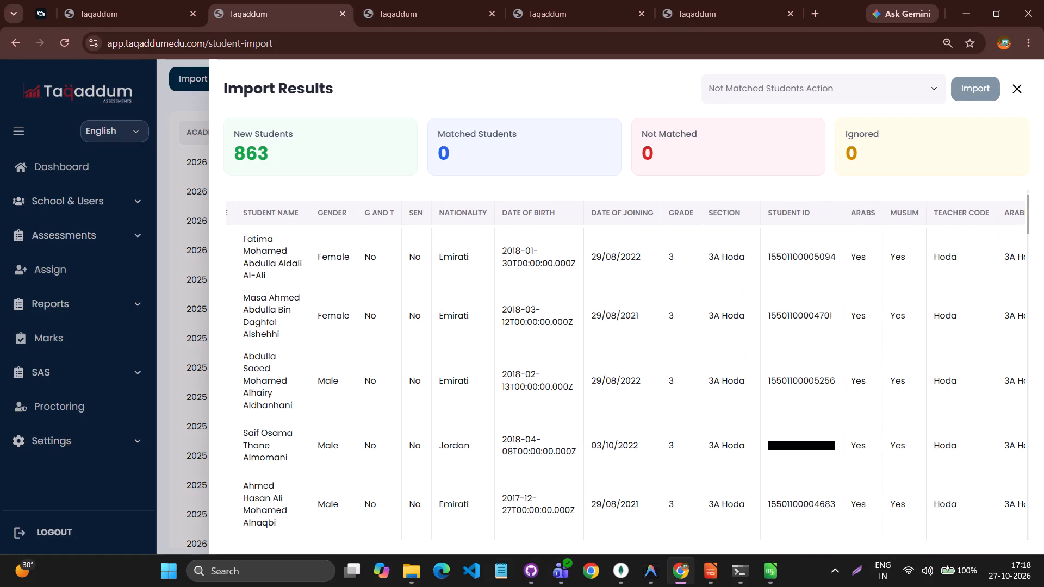
scroll(375, 333, "left", 9)
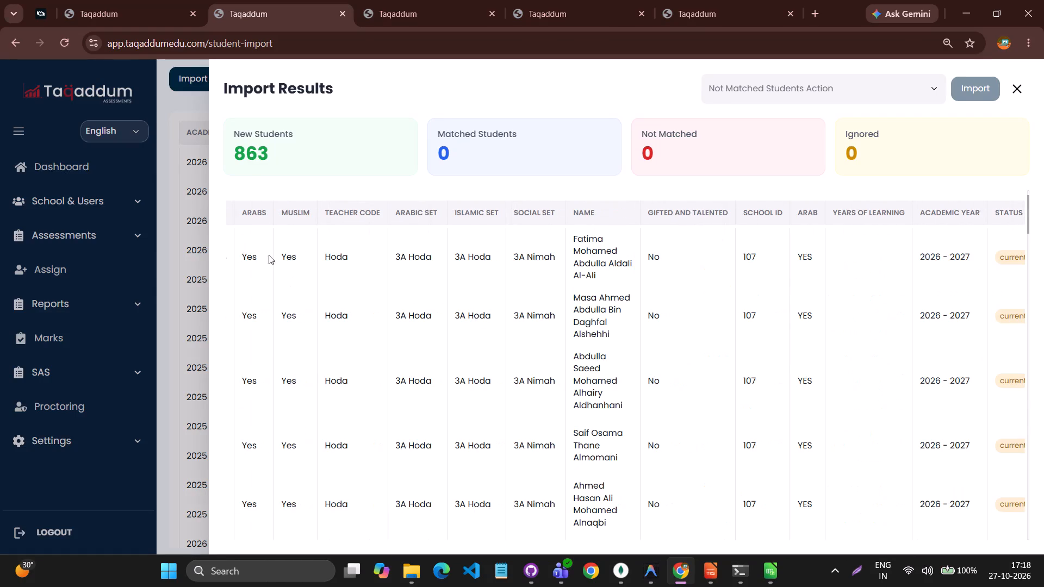
left_click(189, 133)
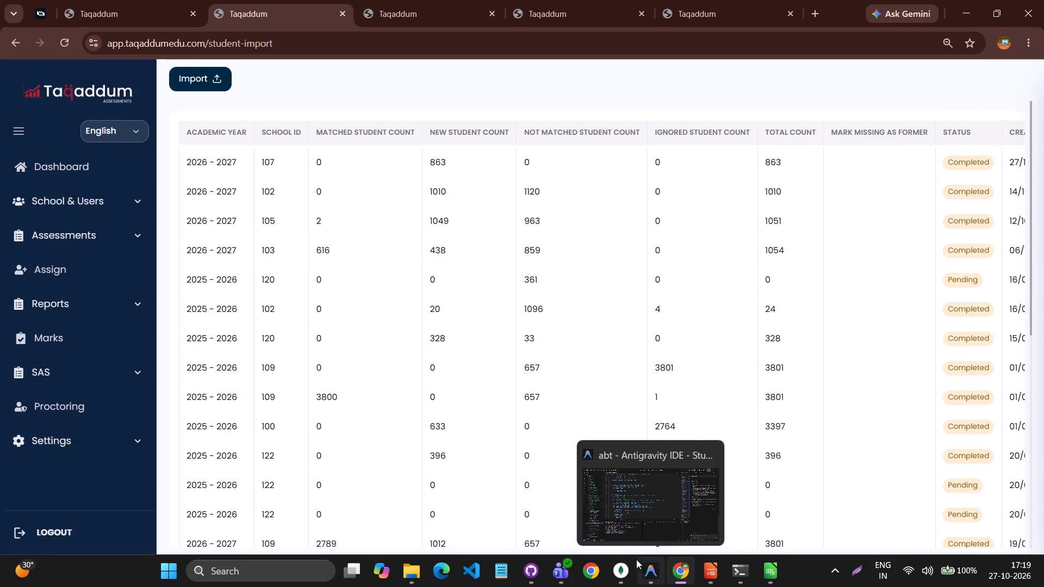
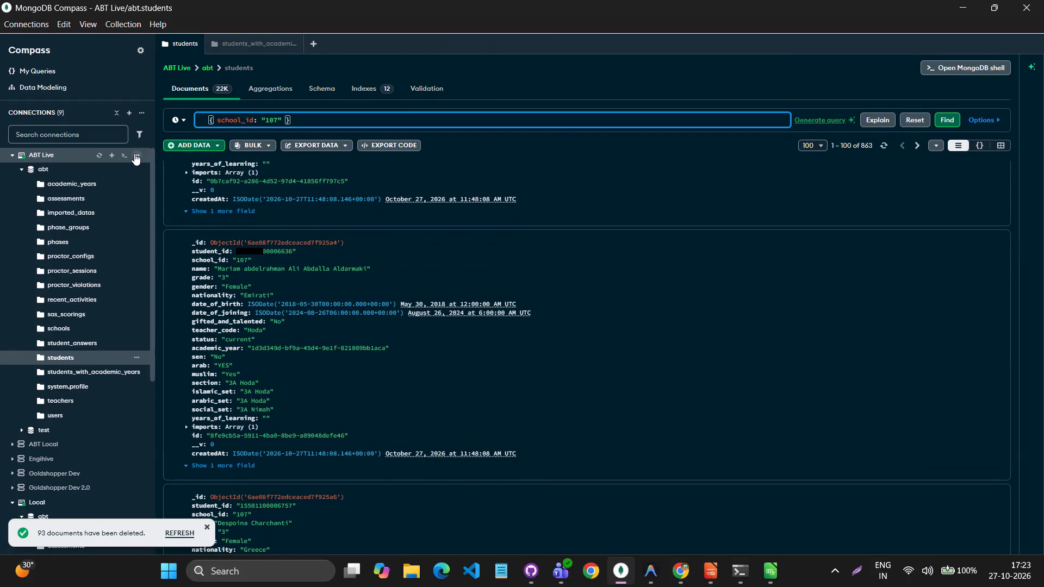
Disconnect the ABT Live and Local database connections, and close MongoDB Compass.
left_click(134, 153)
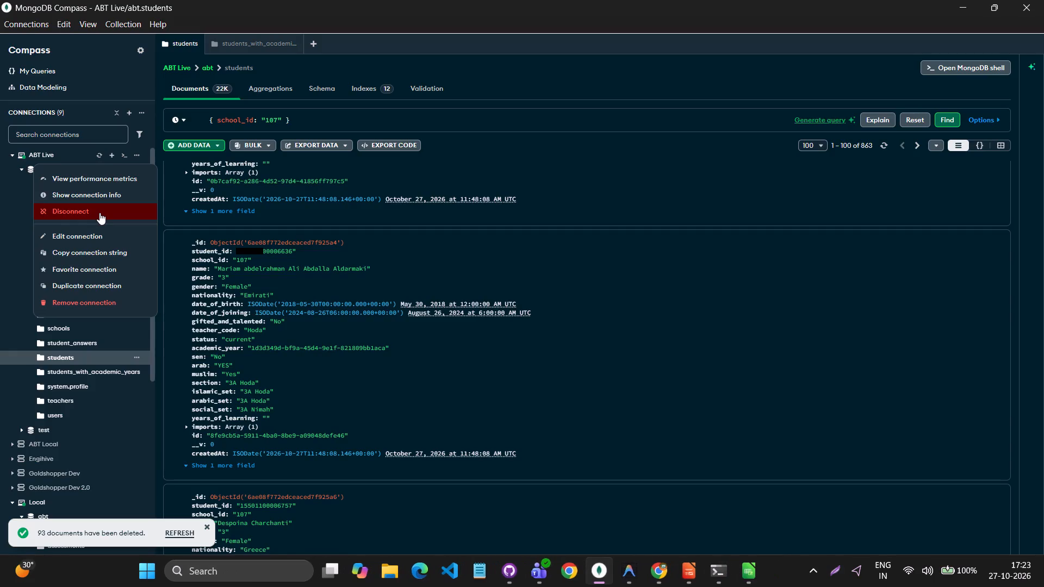
left_click(100, 213)
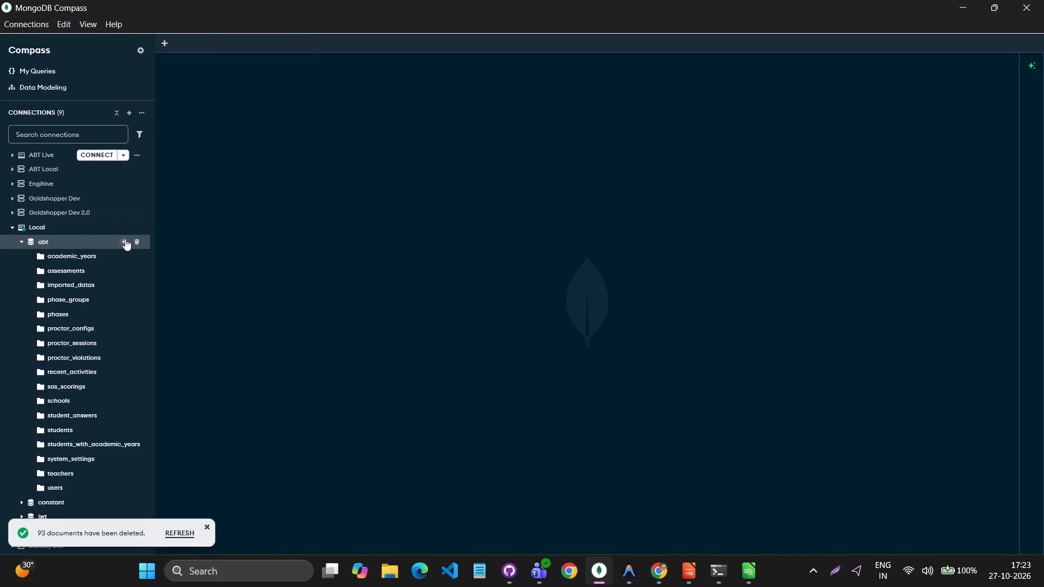
left_click(137, 228)
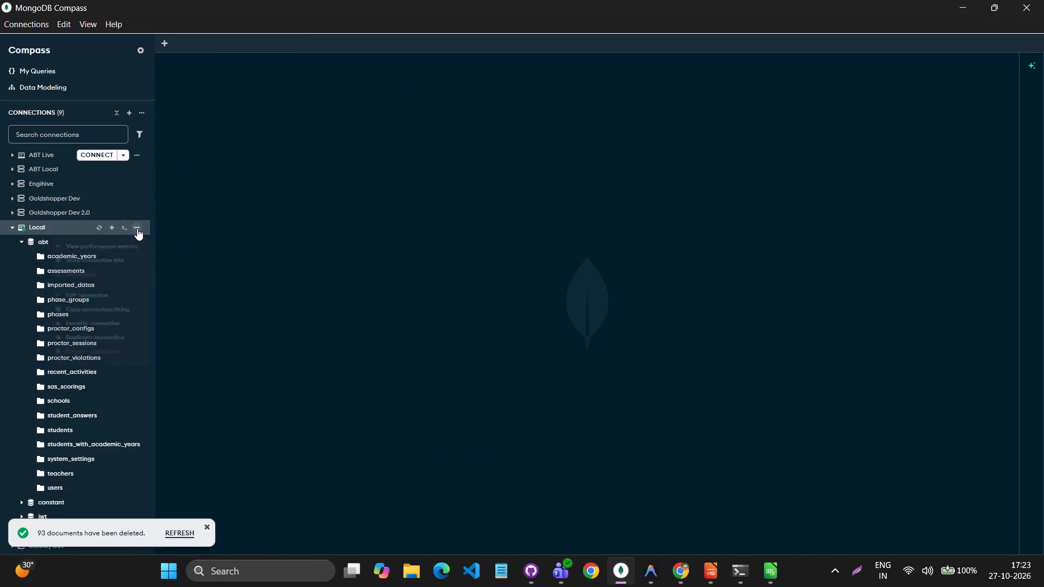
left_click(92, 286)
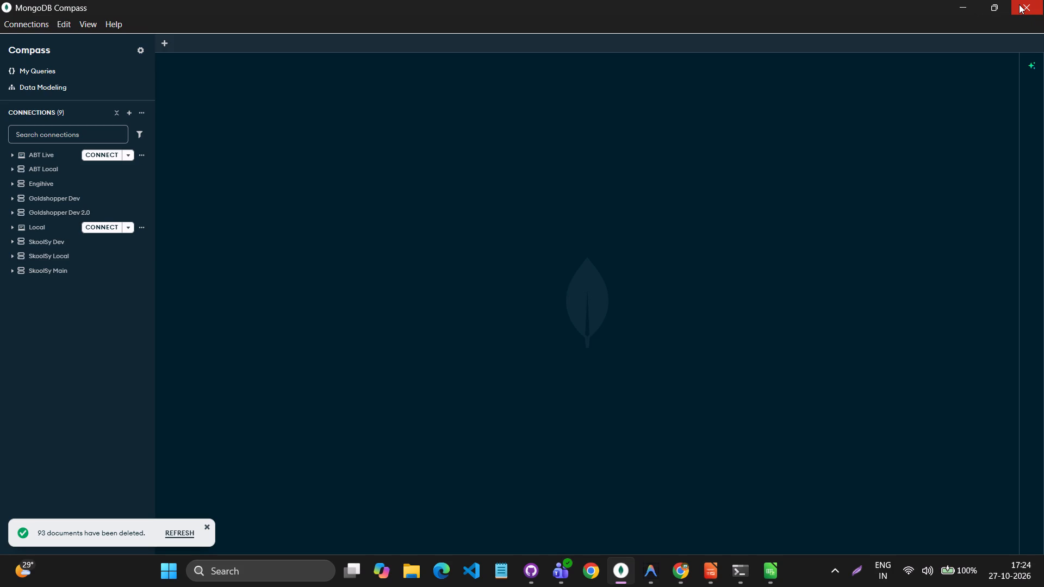
left_click(1019, 4)
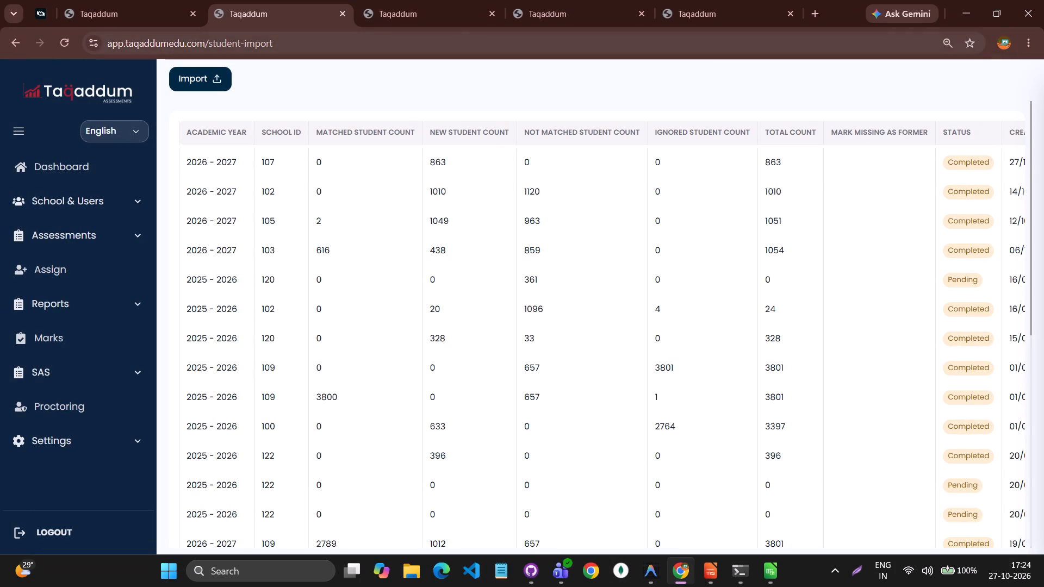
In Chrome, close the three extra Taqaddum tabs, keeping the local site and the current student import page.
left_click(443, 10)
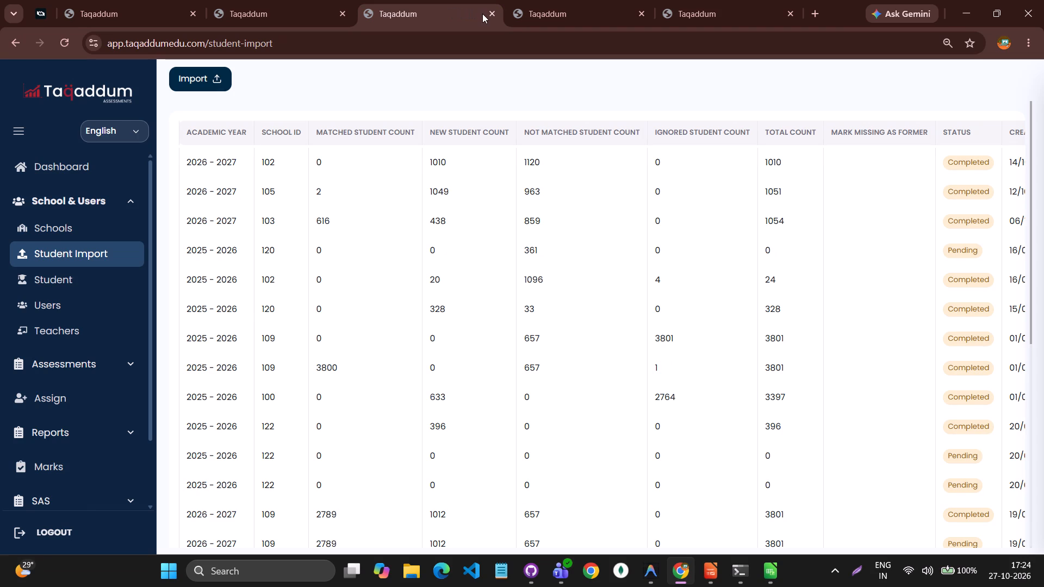
left_click(494, 15)
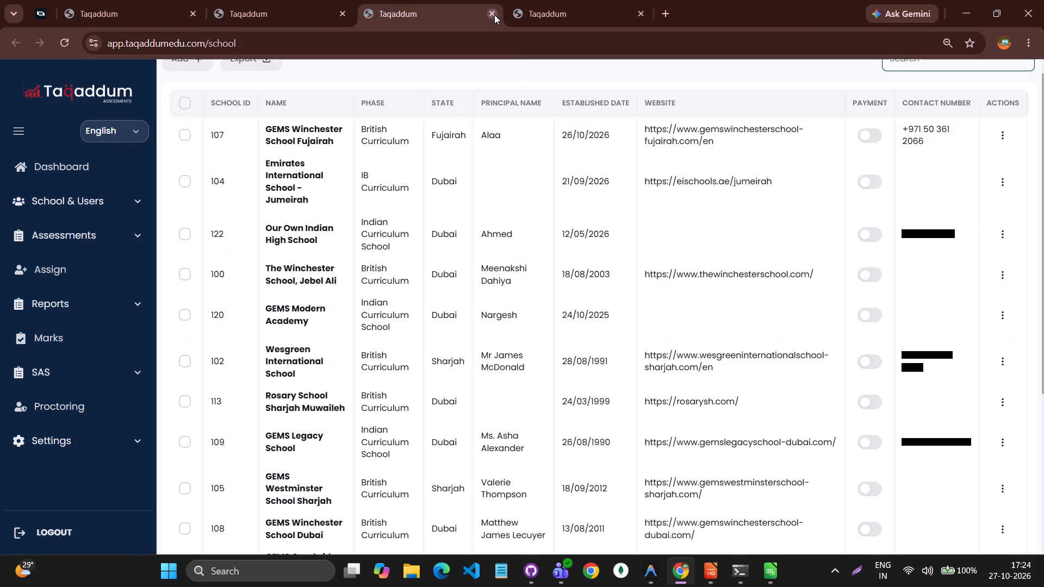
left_click(494, 15)
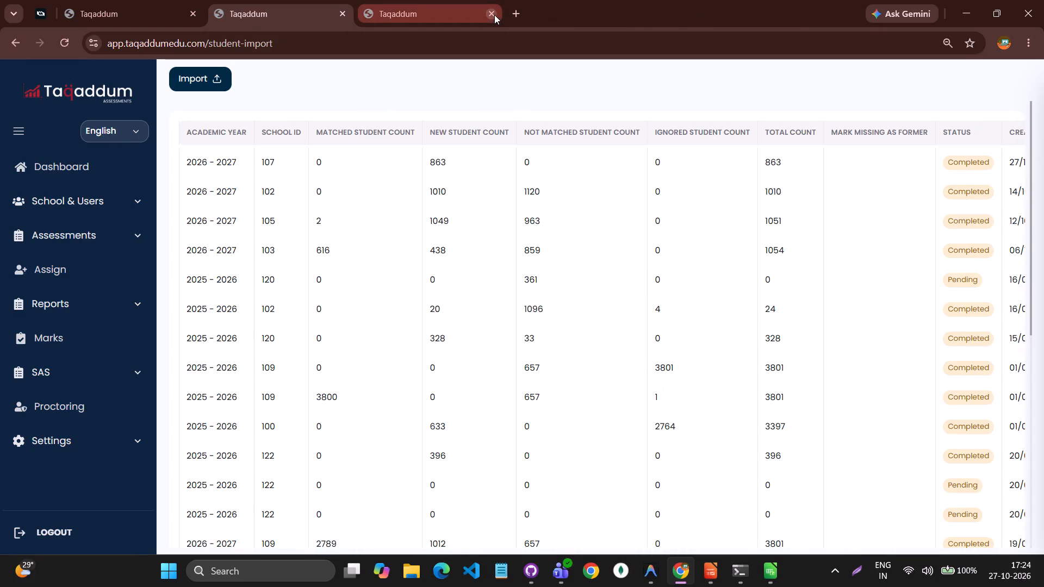
left_click(494, 15)
Open the Schools list on the local Taqaddum site and examine the listed schools.
left_click(128, 2)
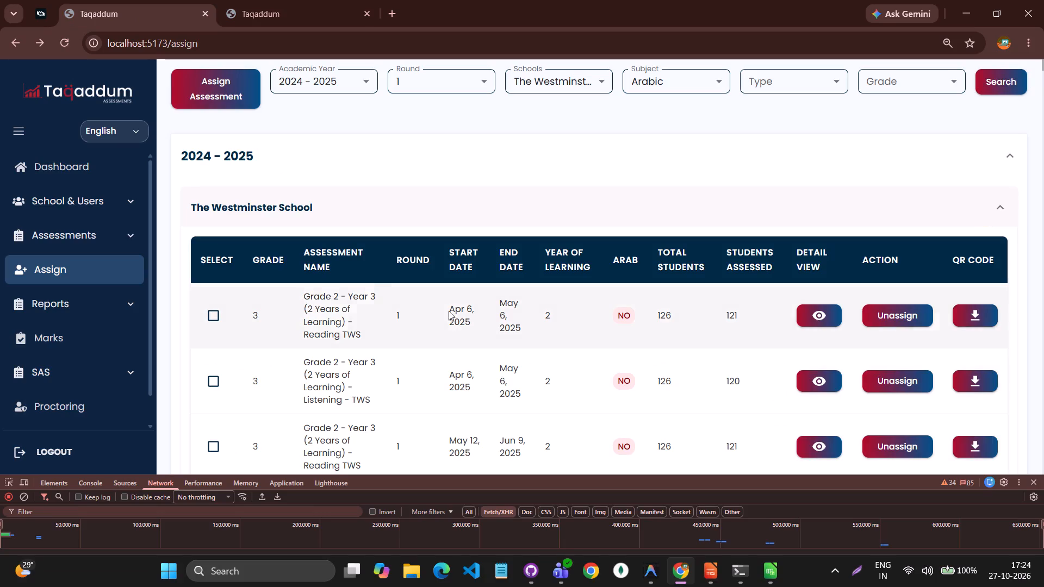
left_click(108, 205)
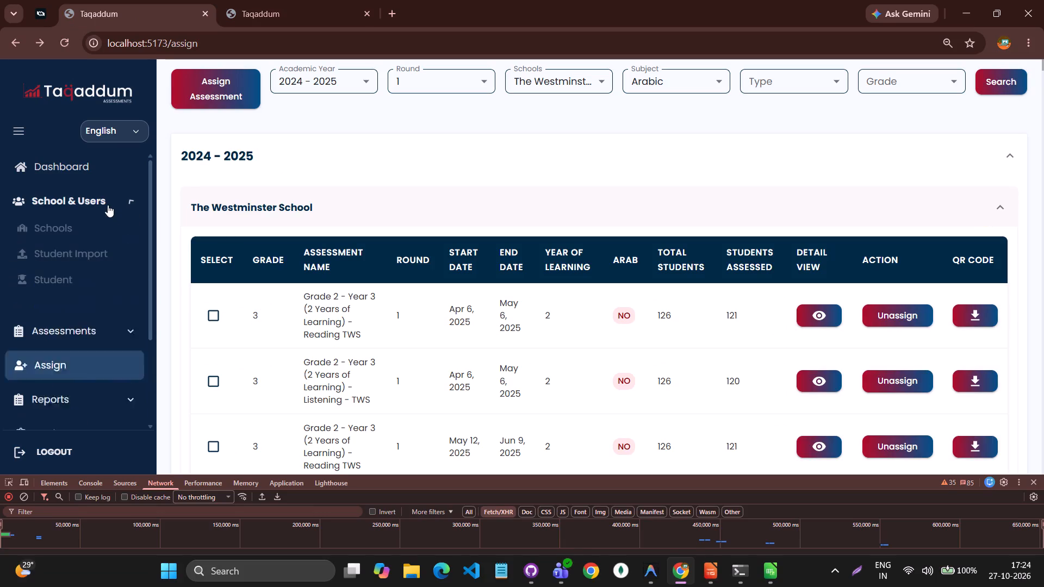
left_click(79, 230)
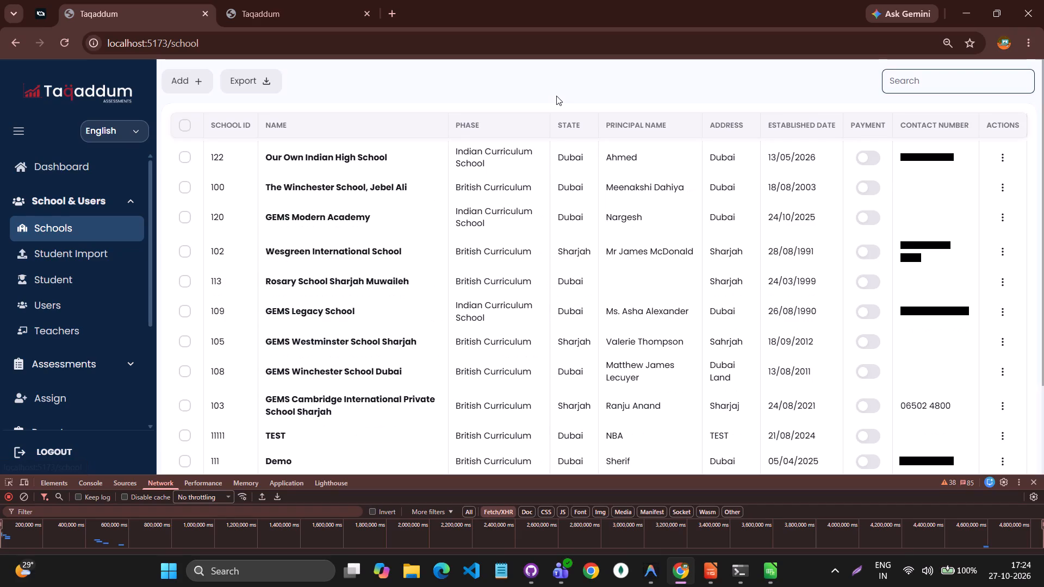
scroll(412, 399, "down", 4)
scroll(412, 399, "up", 1)
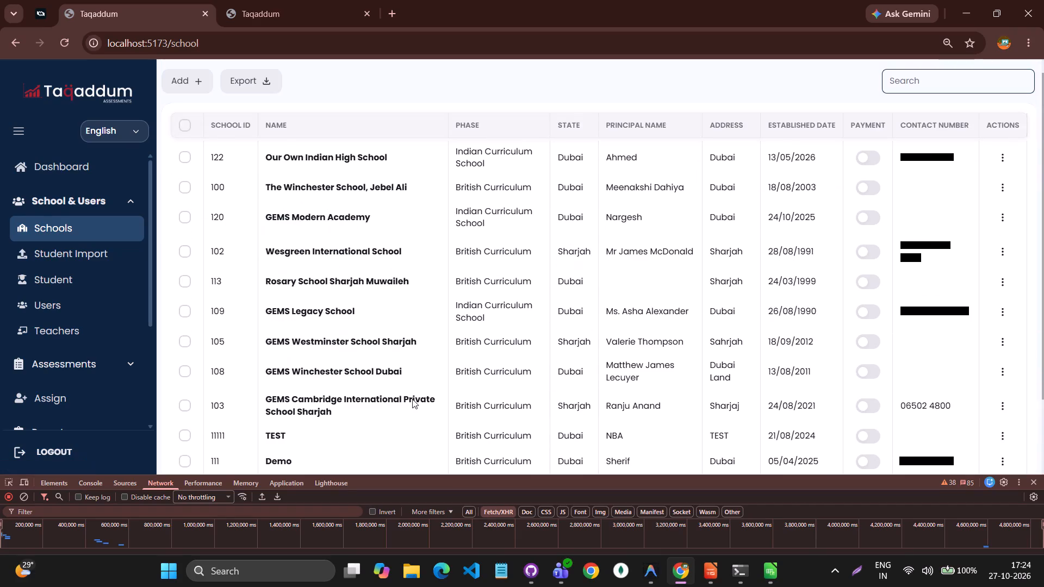
scroll(412, 399, "up", 1)
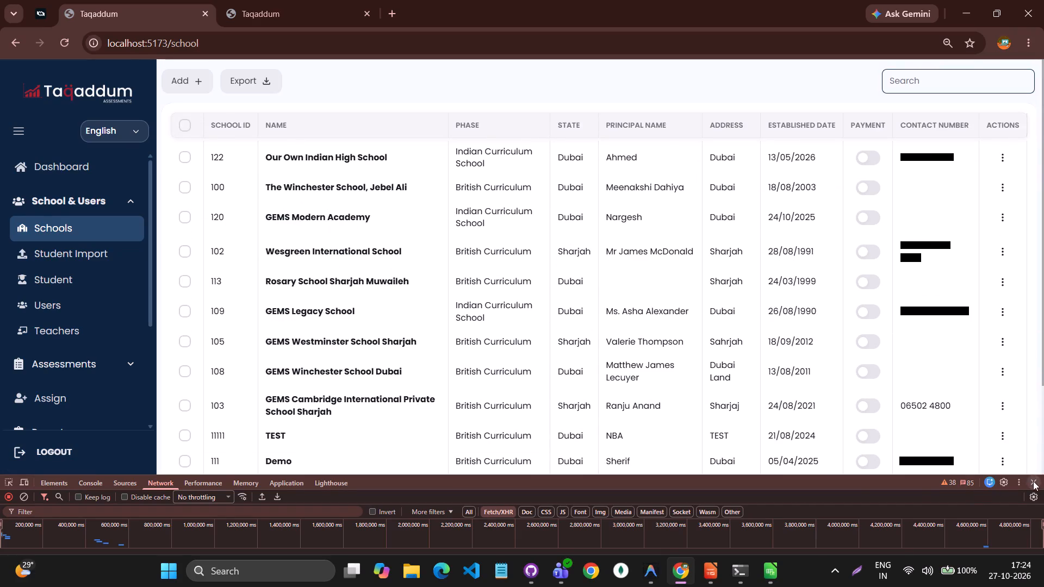
Close the developer tools on the local Taqaddum page.
left_click(1033, 481)
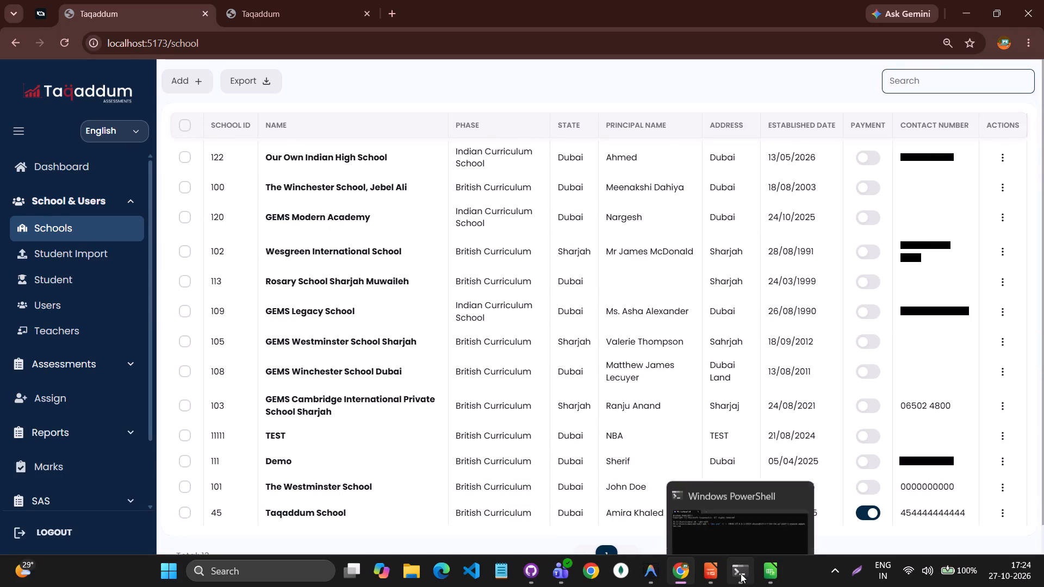
Switch to Windows PowerShell, stop the running SSH tunnel to the live database server, and close the terminal.
left_click(721, 513)
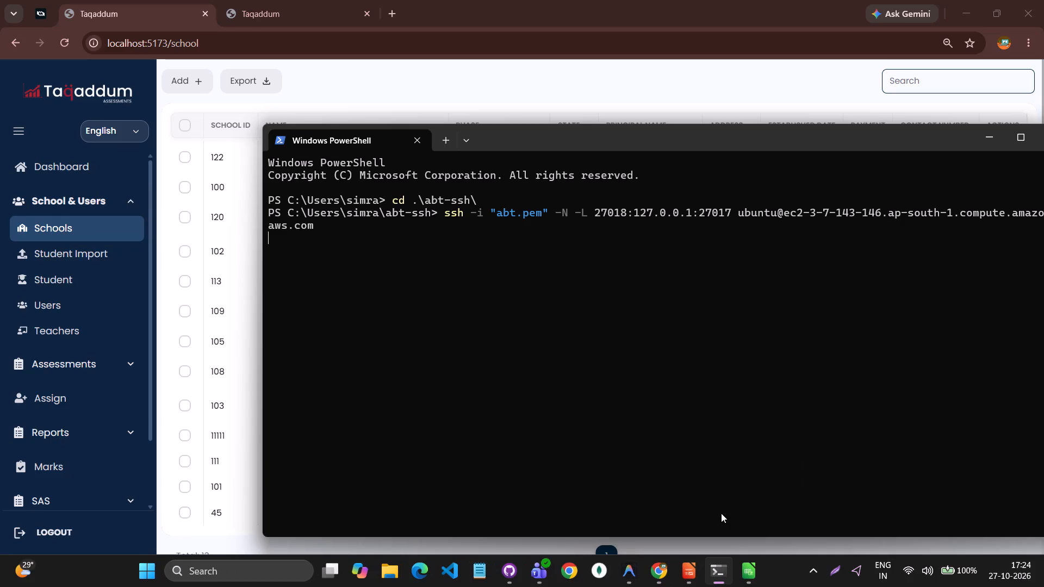
key("ctrl+c")
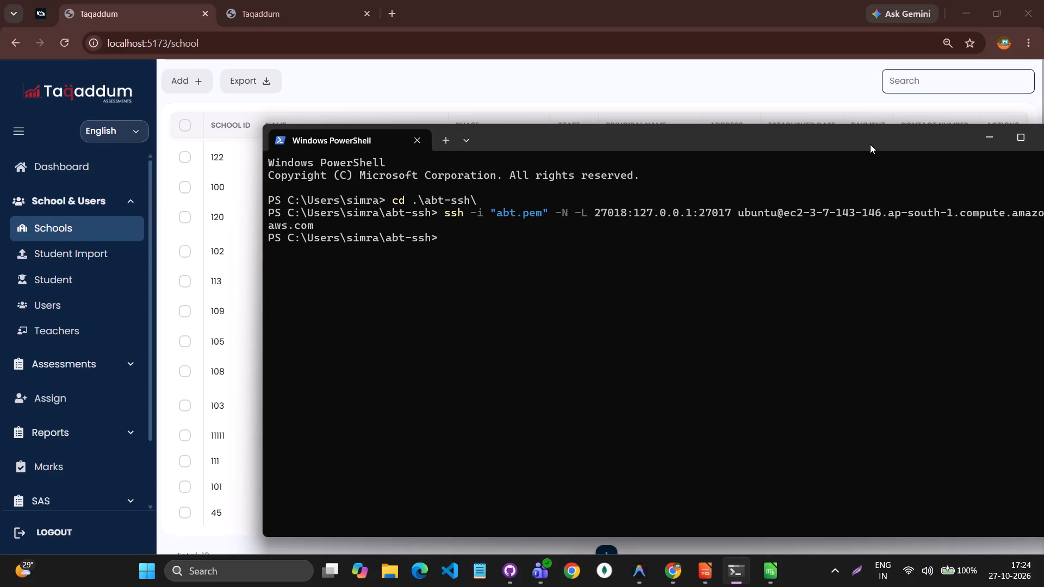
left_click_drag(870, 144, 742, 133)
left_click(924, 133)
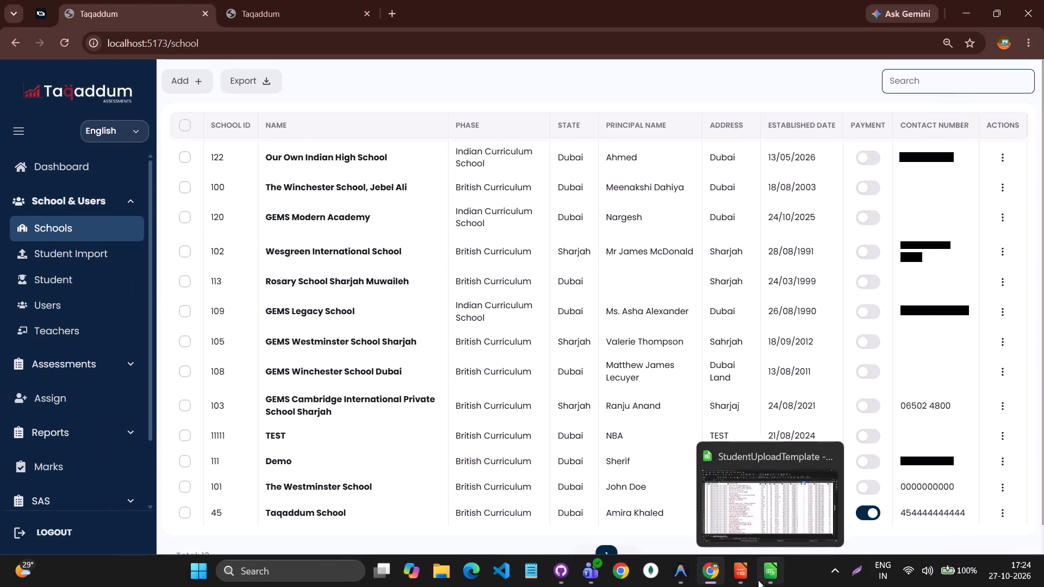
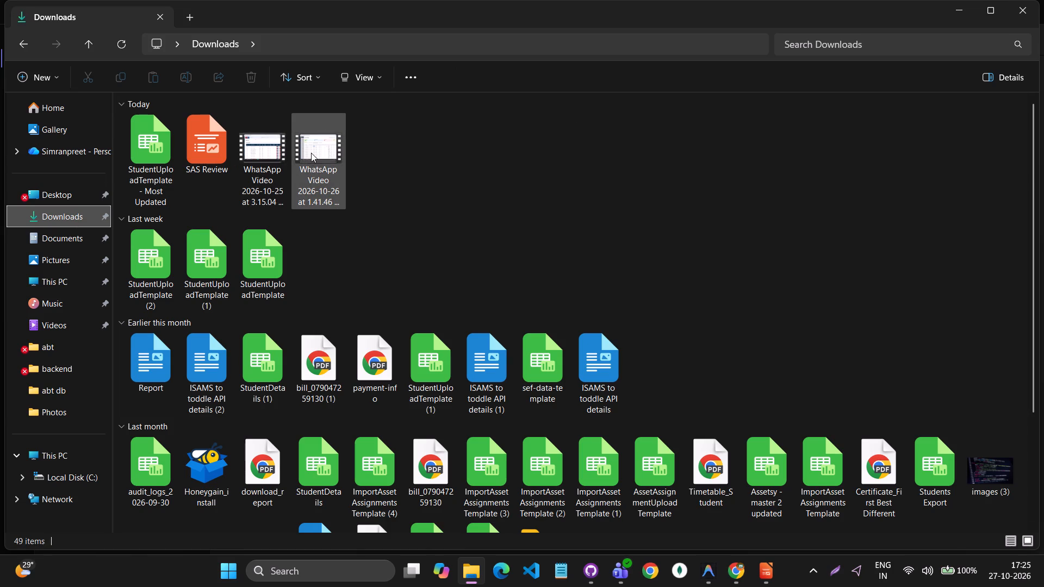
Open the WhatsApp video 2026-10-25 at 3.15.04 AM from Downloads and examine the student marks page from about 1:50.
double_click(261, 146)
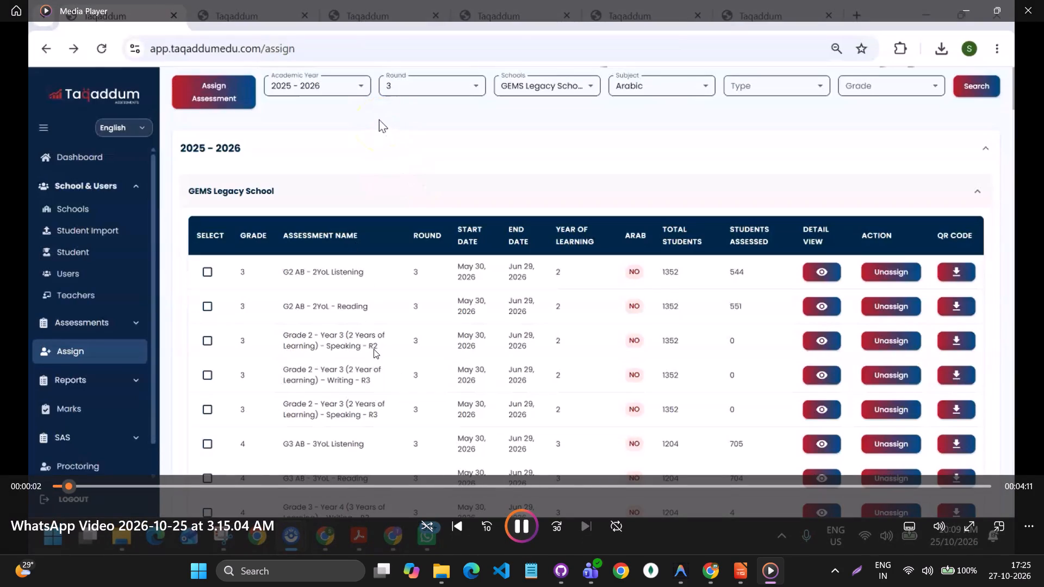
left_click(460, 489)
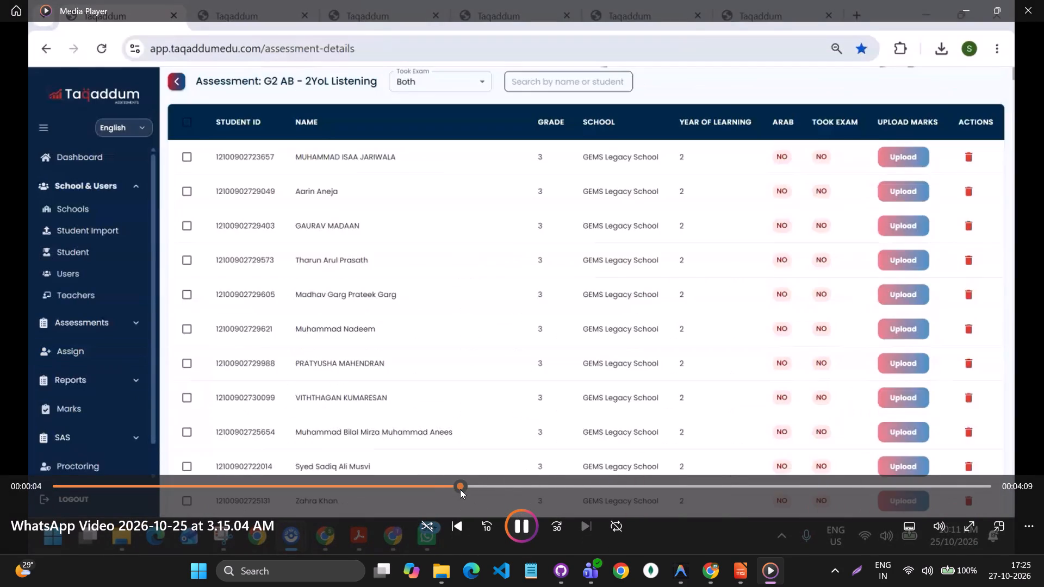
left_click(575, 425)
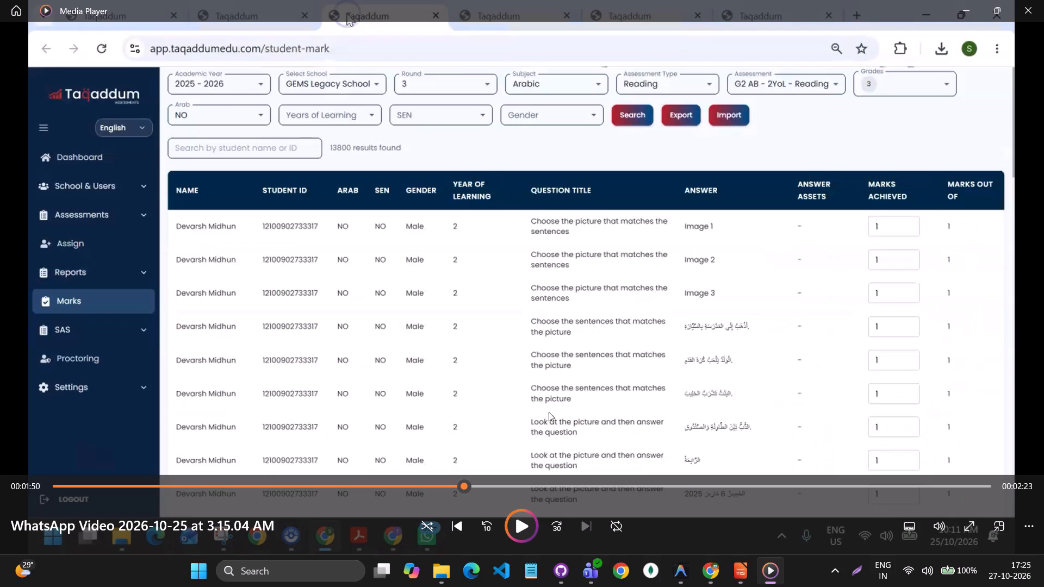
left_click(475, 370)
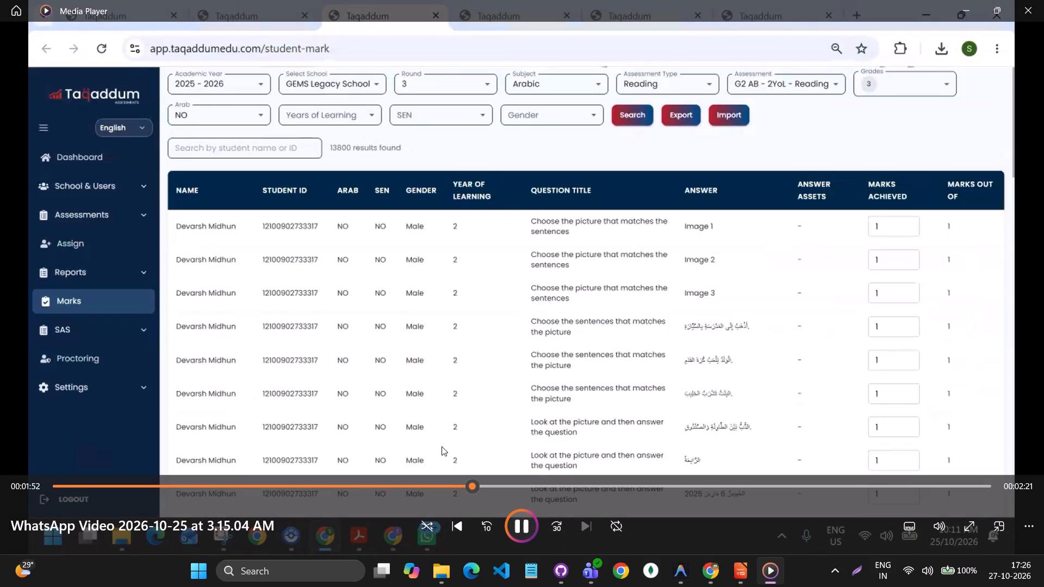
Review the WhatsApp video's Taqaddum assessment and progress report footage from about 1:34, skipping ahead slightly and pausing at 2:13.
left_click(395, 485)
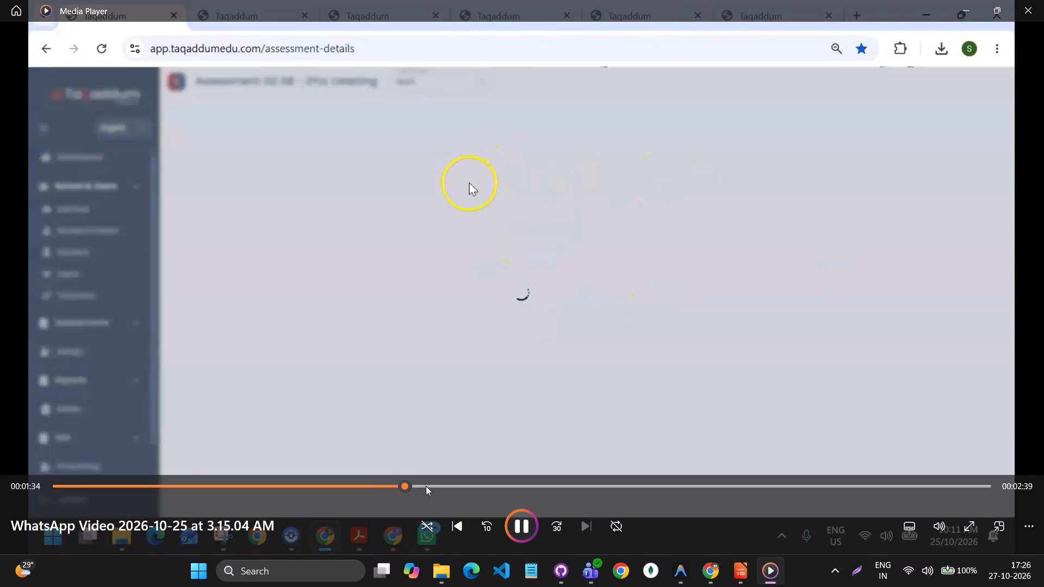
left_click(426, 486)
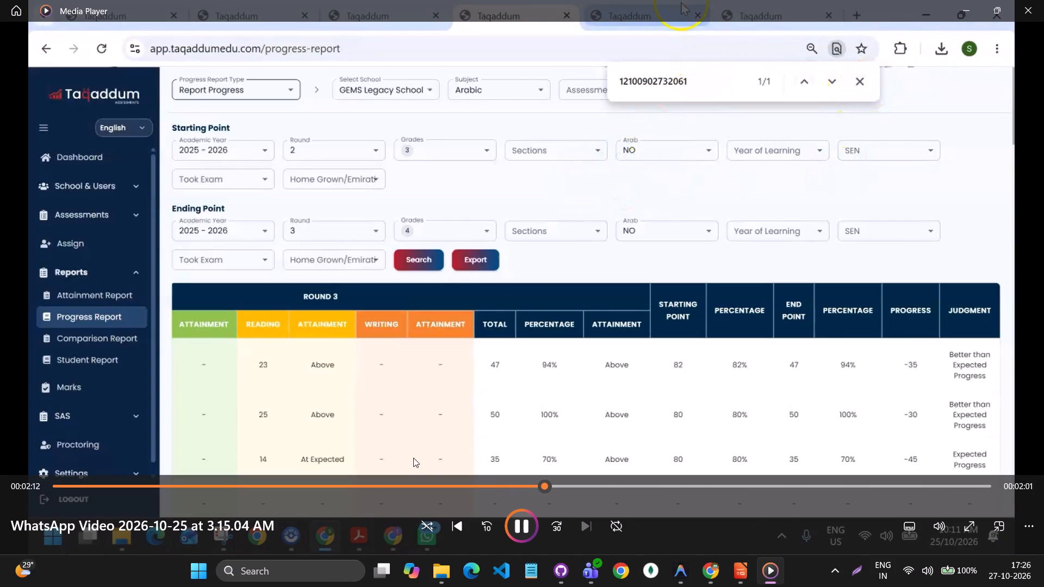
left_click(389, 421)
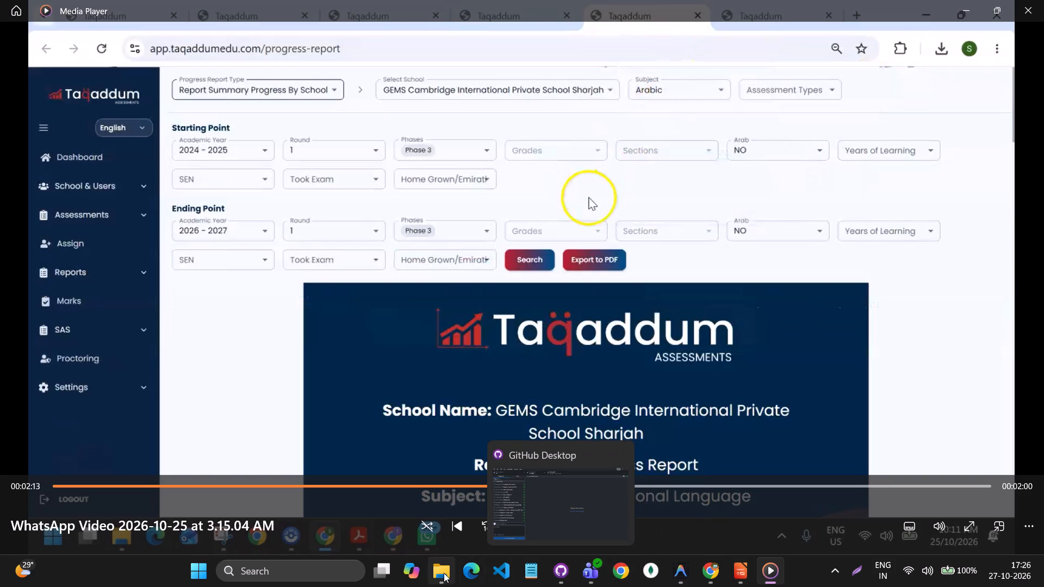
Close the Downloads folder window in File Explorer.
left_click(496, 460)
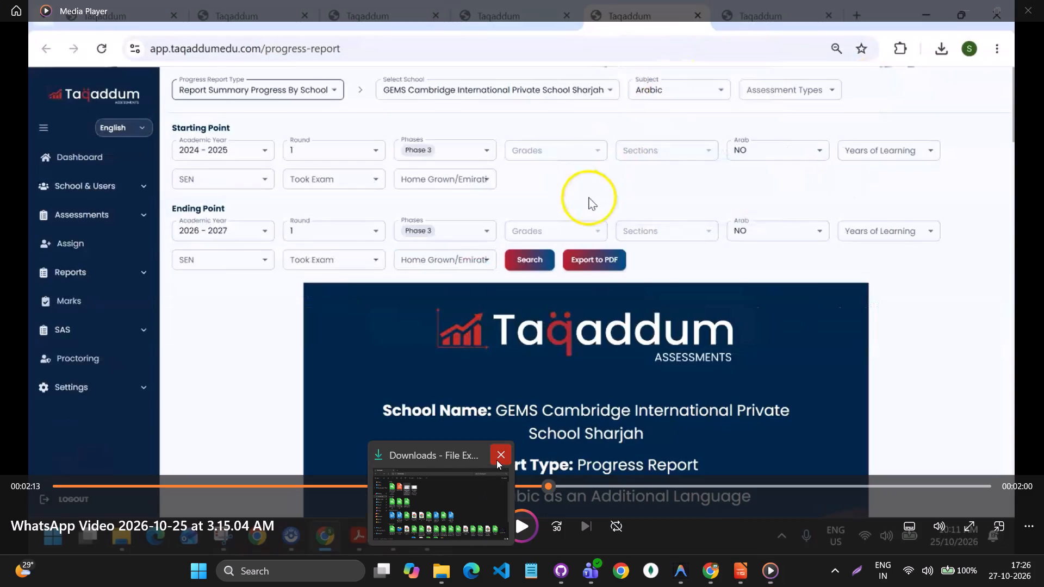
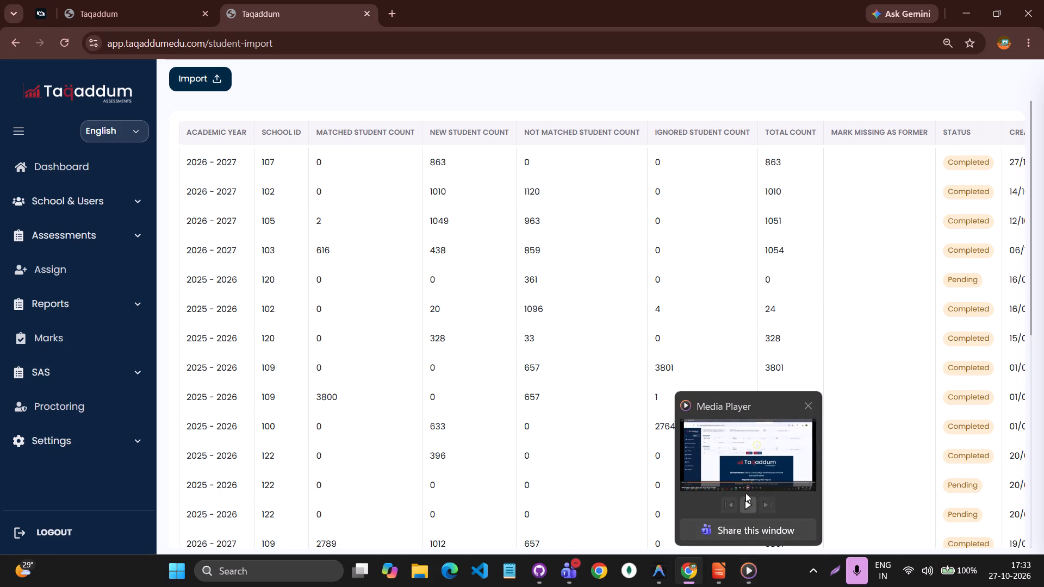
Check the local Student Import page, then return to the live site's Student Import page.
left_click(167, 7)
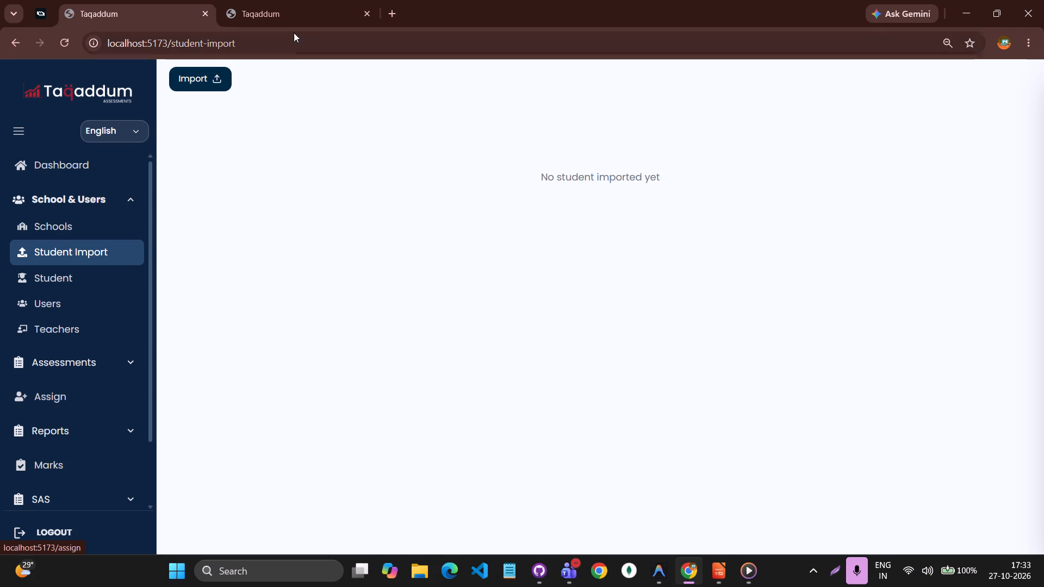
left_click(286, 19)
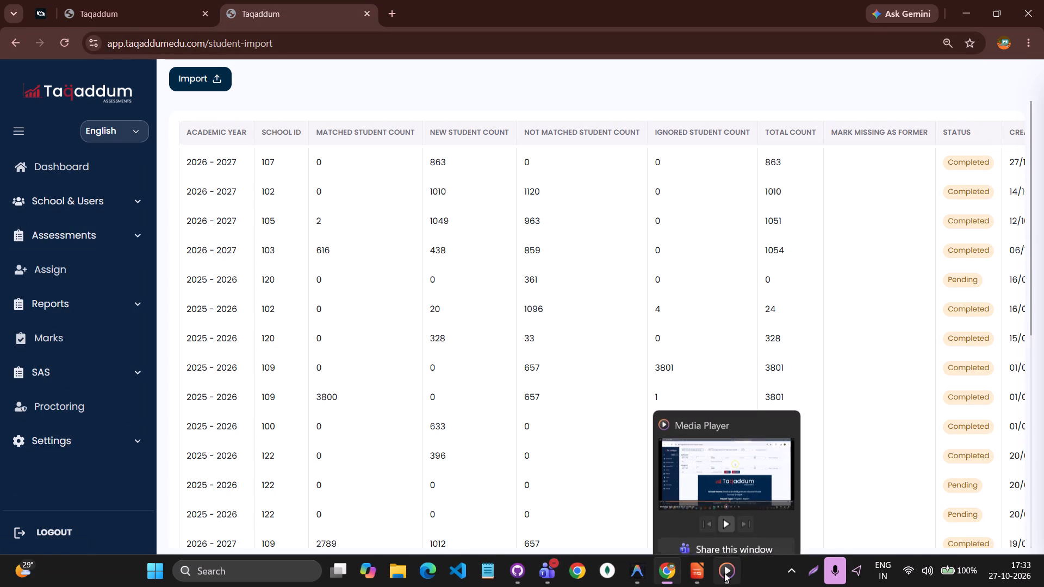
Switch to Media Player and review the WhatsApp video's progress report footage from 2:13, pausing at 2:16 before resuming playback.
left_click(716, 466)
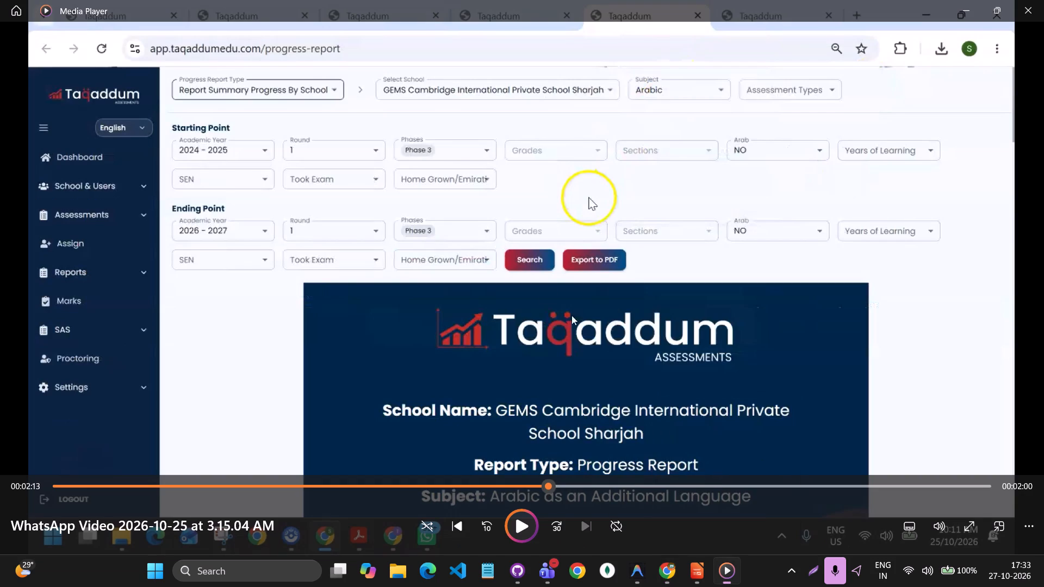
left_click(530, 351)
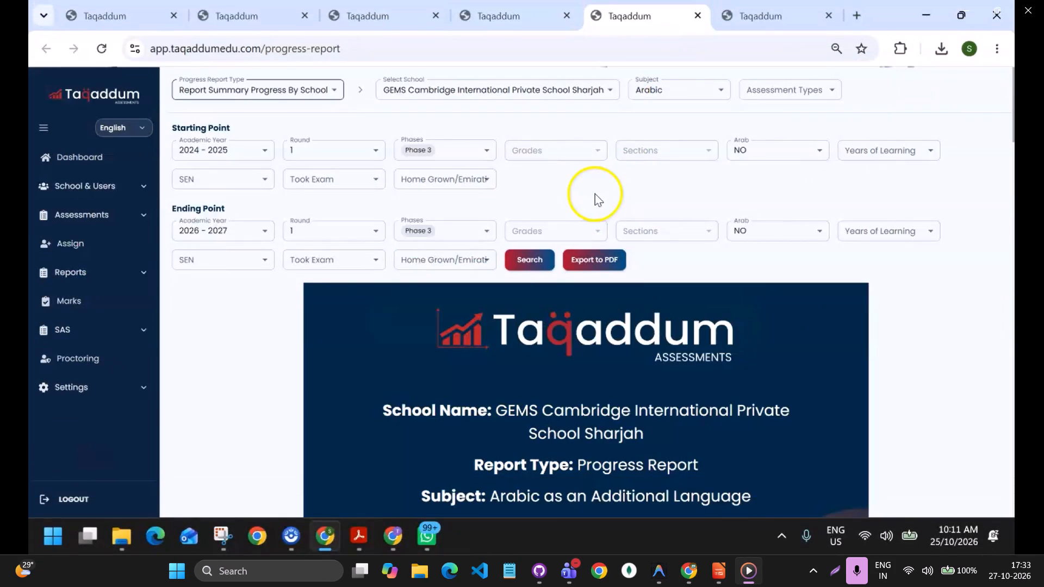
left_click(530, 351)
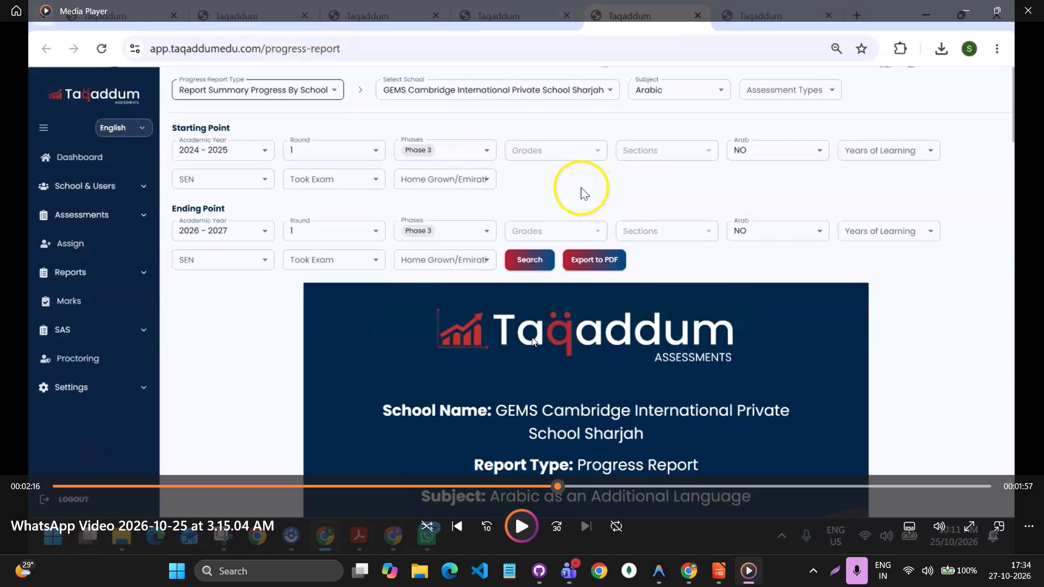
left_click(600, 313)
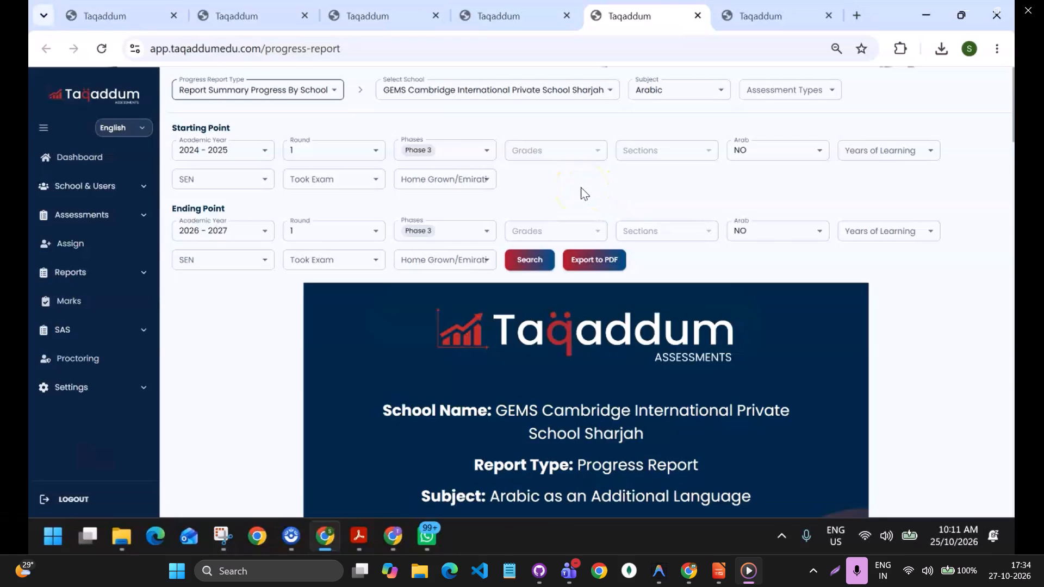
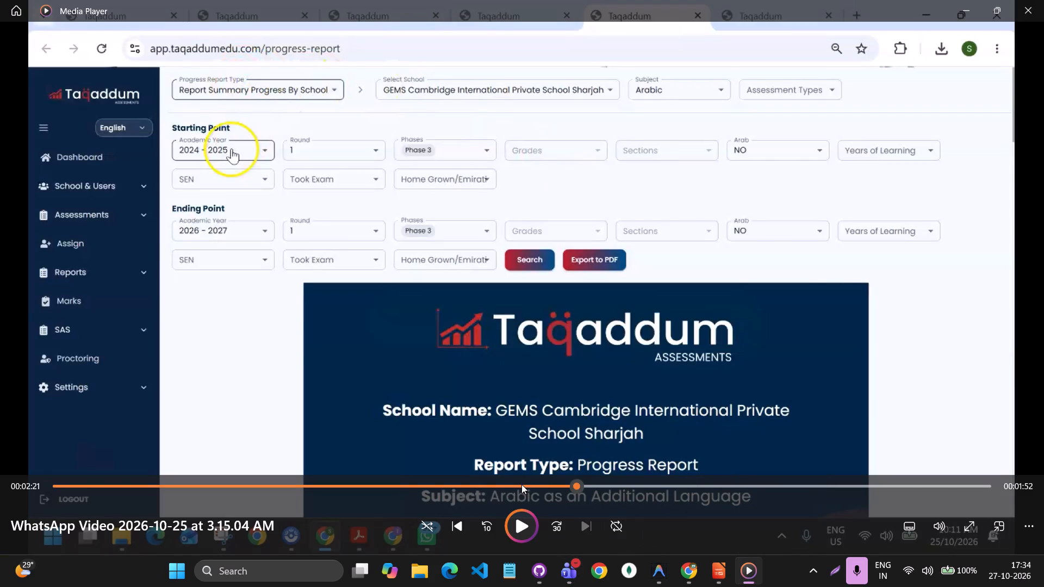
Rewind the WhatsApp video to about 2:09 to re-examine the progress report footage.
left_click(531, 485)
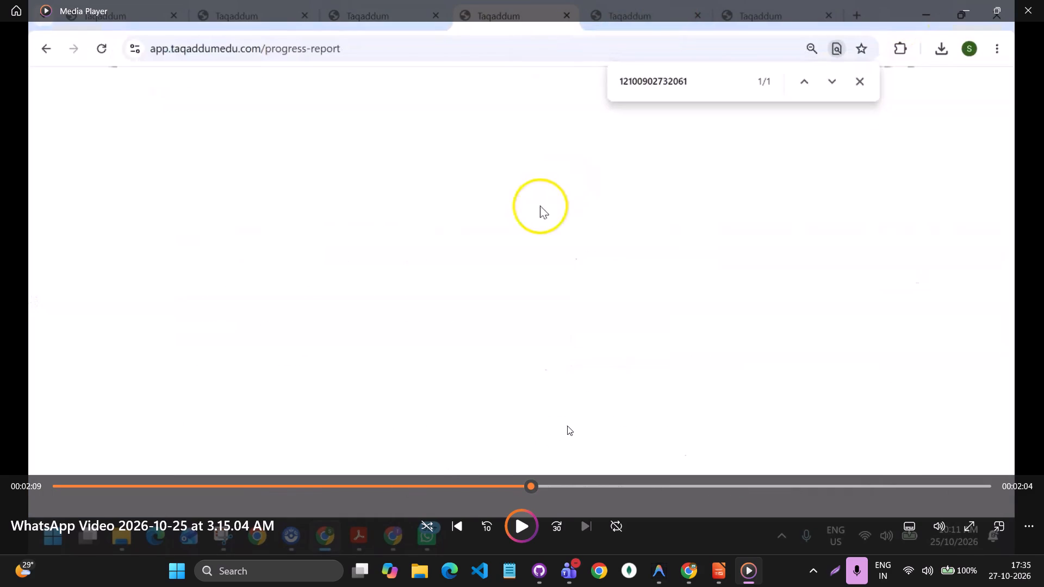
Move the WhatsApp video's playback position back to 2:06 to re-examine the student marks footage.
left_click(523, 485)
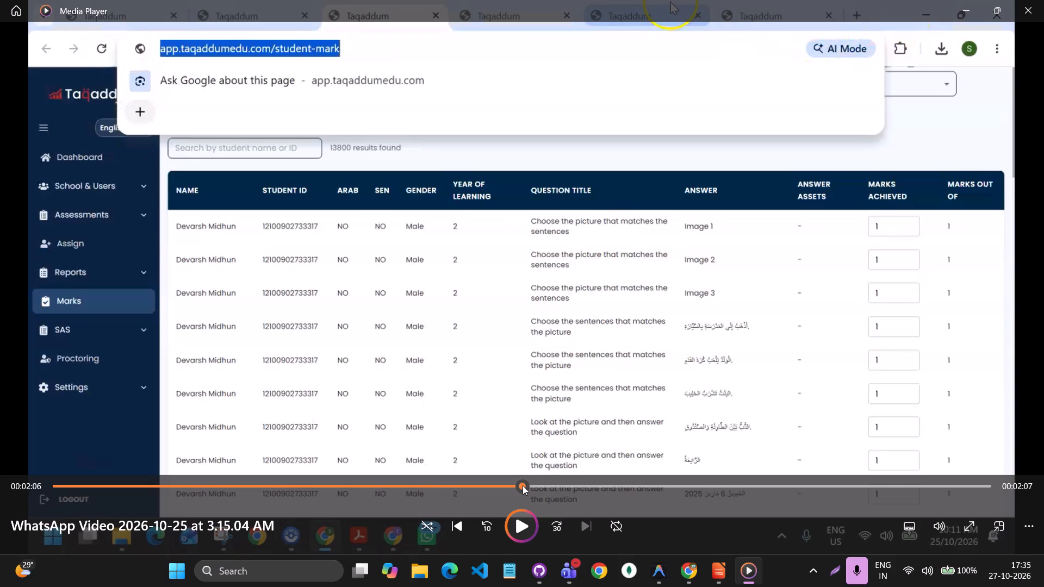